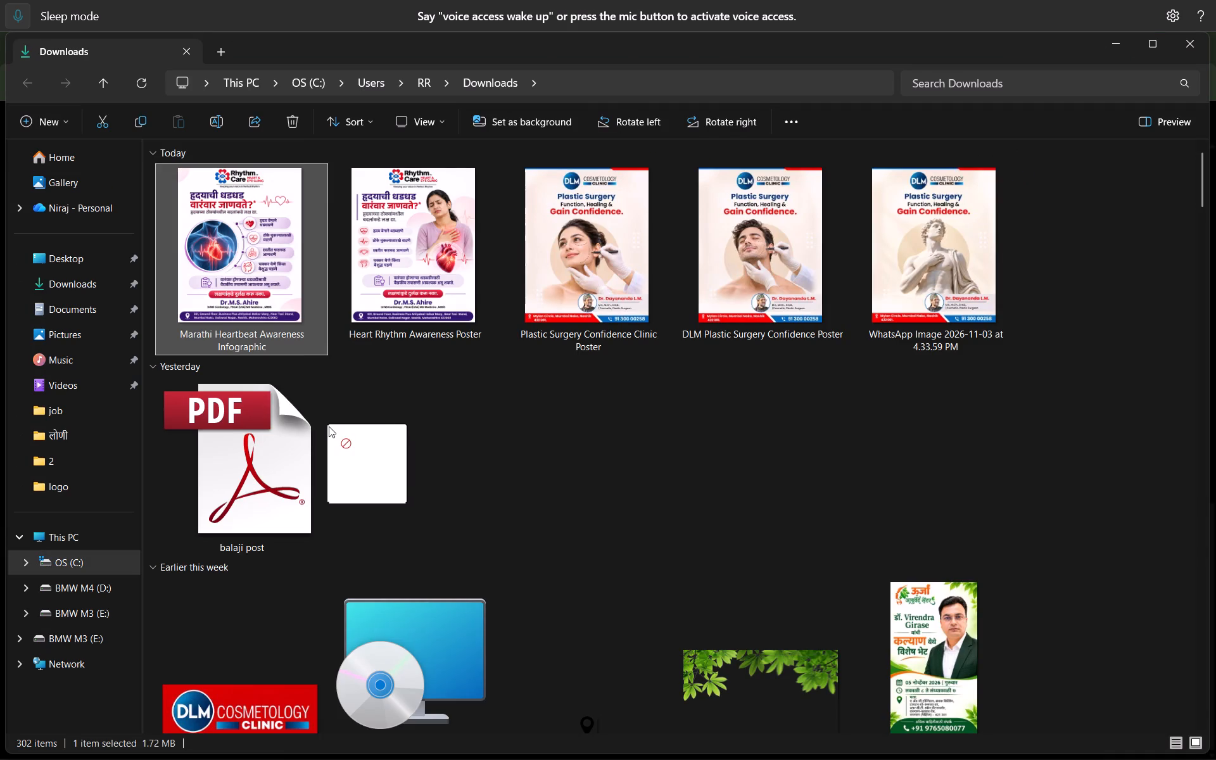
{"action": "left_click_drag", "start_coordinate": [329, 426], "coordinate": [329, 426]}
{"action": "key", "text": "Tab"}
{"action": "key", "text": "alt+Tab"}
{"action": "key", "text": "alt+Tab"}
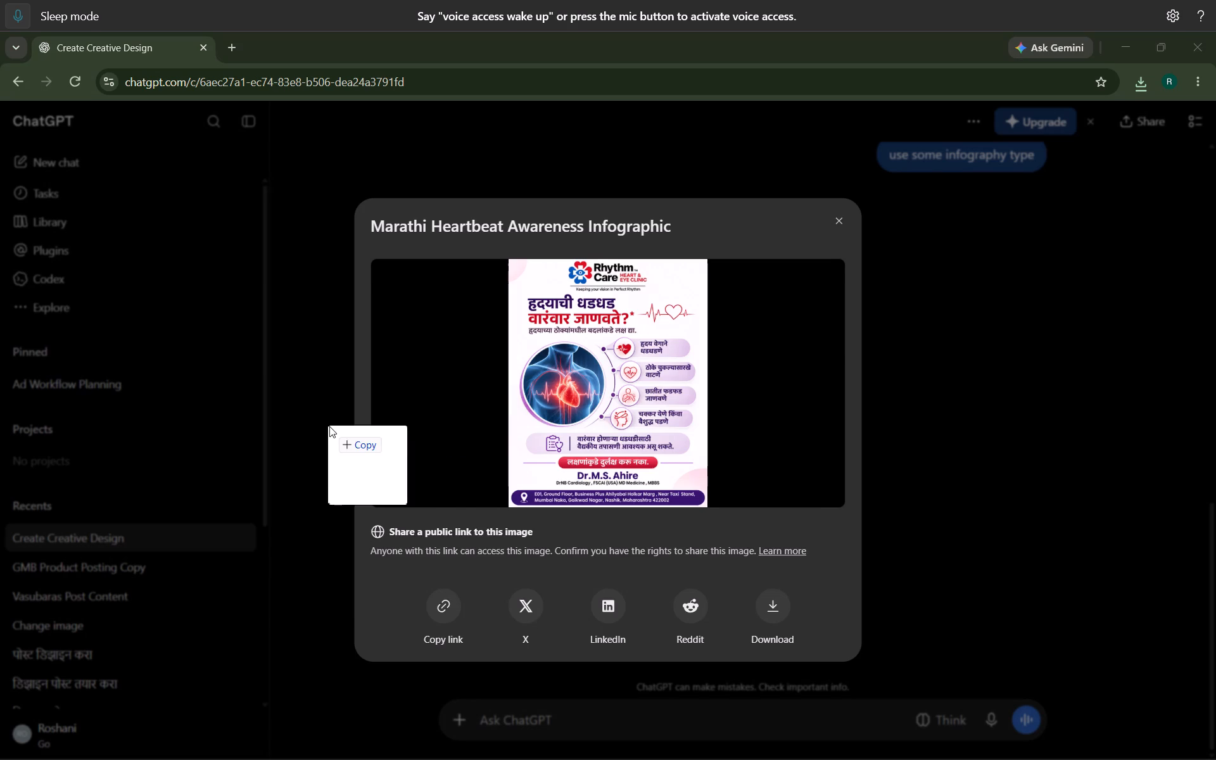
{"action": "left_click_drag", "start_coordinate": [329, 426], "coordinate": [353, 339]}
{"action": "key", "text": "alt+Tab"}
{"action": "key", "text": "alt+Tab"}
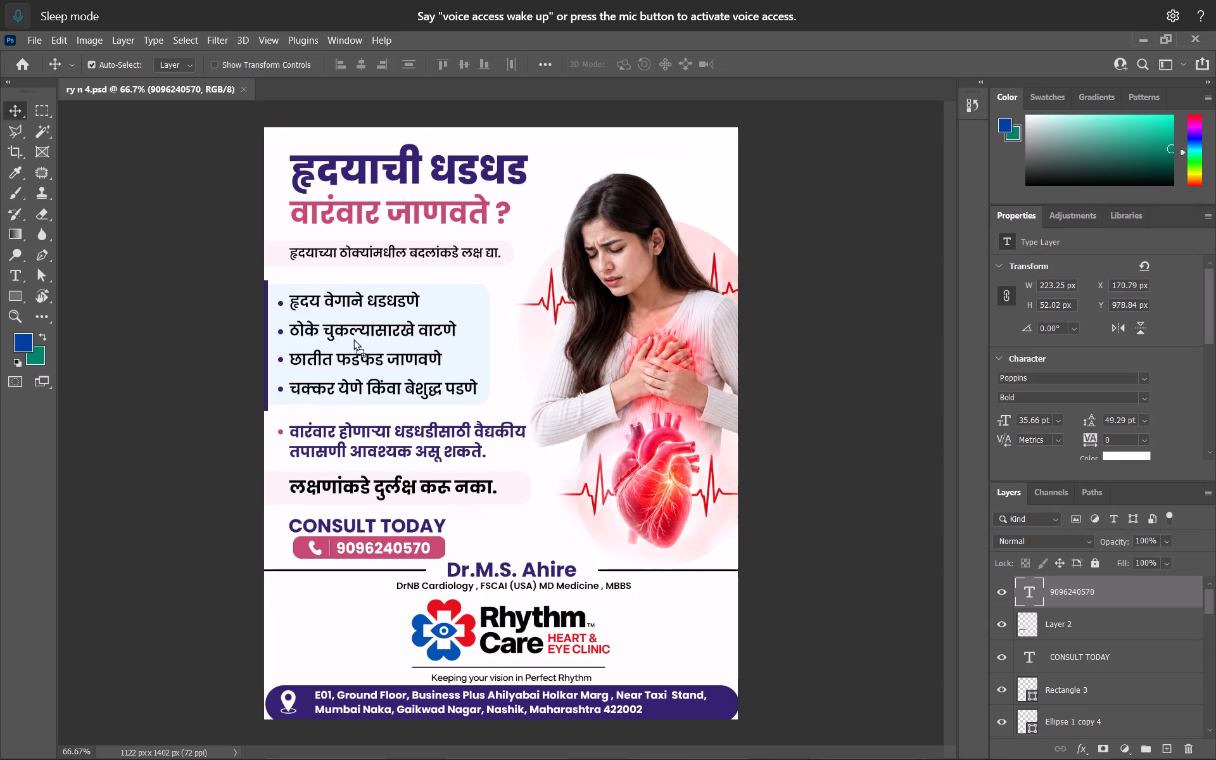
{"action": "left_click_drag", "start_coordinate": [353, 339], "coordinate": [351, 91]}
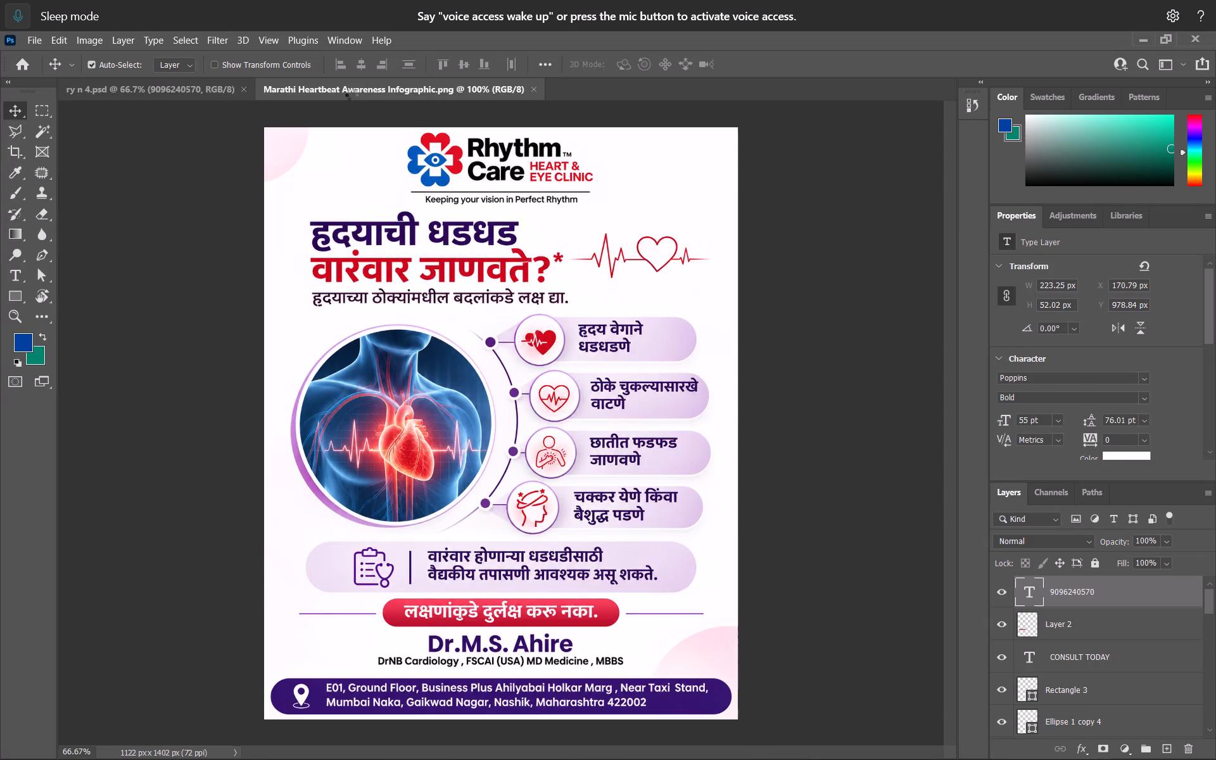
Paint over the logo, tagline, Marathi heading, subheading and heartbeat line with the Brush in the sampled near-white background colour.
{"action": "scroll", "coordinate": [417, 418], "scroll_direction": "up", "scroll_amount": 5, "text": "alt"}
{"action": "key", "text": "space"}
{"action": "key", "text": "space"}
{"action": "key", "text": "space"}
{"action": "key", "text": "space"}
{"action": "key", "text": "space"}
{"action": "key", "text": "space"}
{"action": "key", "text": "space"}
{"action": "key", "text": "space"}
{"action": "key", "text": "space"}
{"action": "key", "text": "space"}
{"action": "key", "text": "space"}
{"action": "key", "text": "space"}
{"action": "key", "text": "space"}
{"action": "key", "text": "space"}
{"action": "key", "text": "space"}
{"action": "left_click_drag", "start_coordinate": [669, 388], "coordinate": [576, 603]}
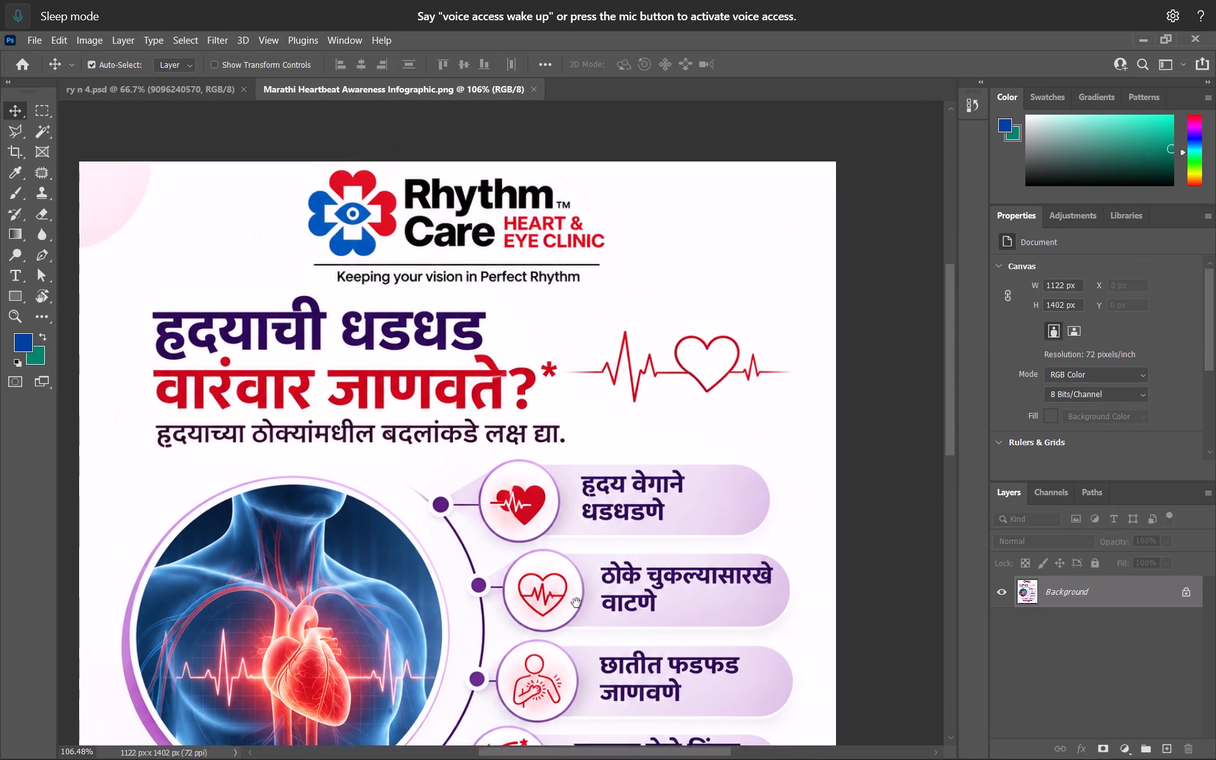
{"action": "left_click_drag", "start_coordinate": [576, 603], "coordinate": [585, 616]}
{"action": "key", "text": "b"}
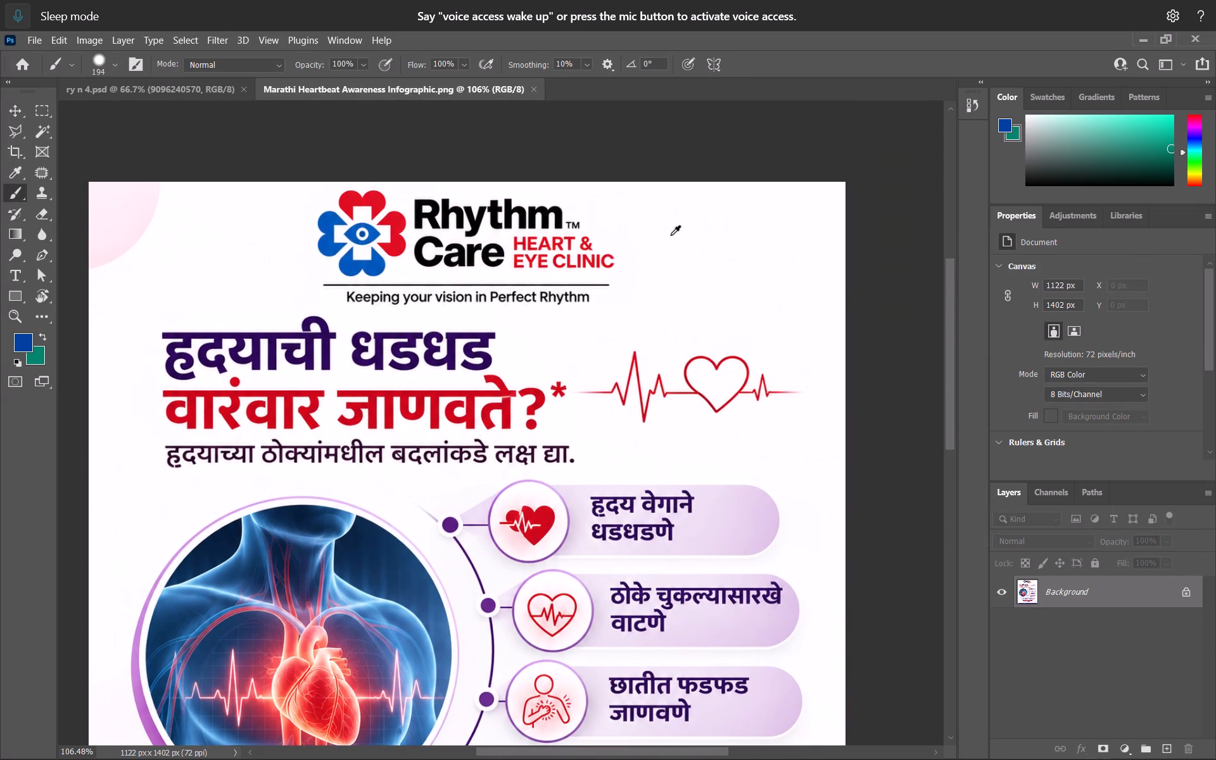
{"action": "left_click", "coordinate": [671, 235], "text": "alt"}
{"action": "left_click_drag", "start_coordinate": [668, 235], "coordinate": [189, 403]}
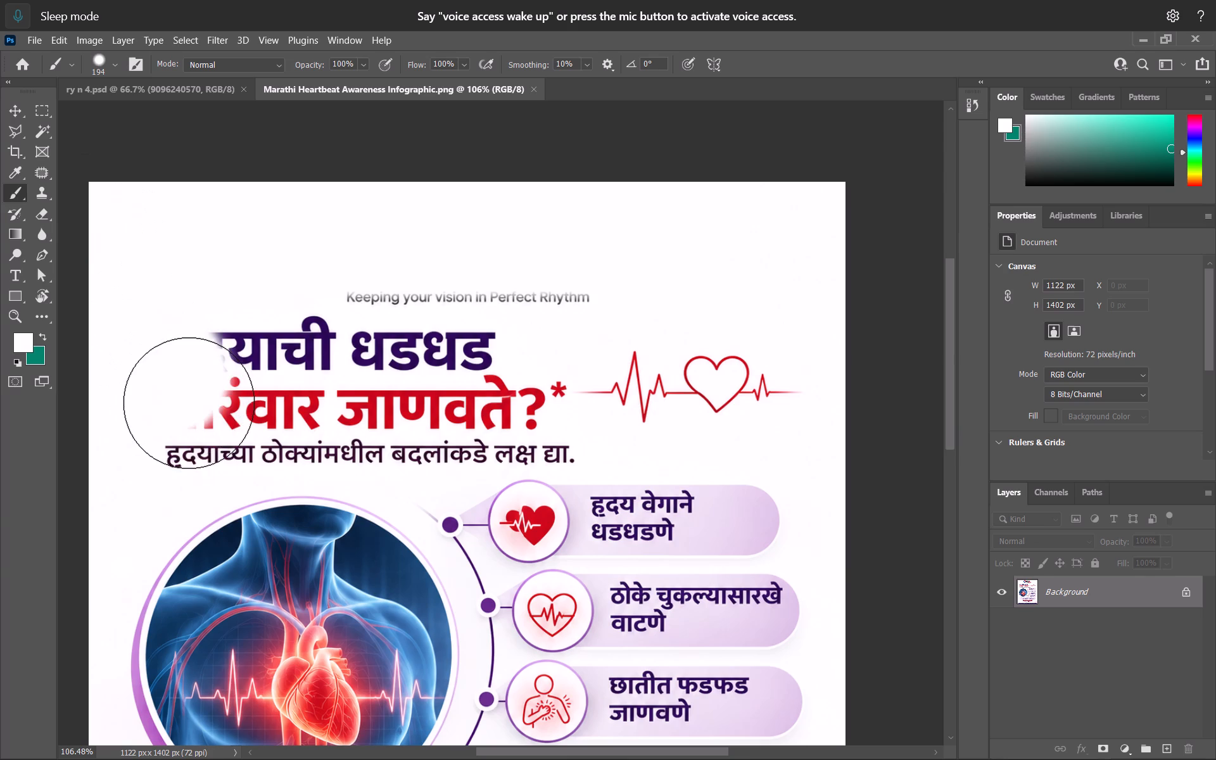
{"action": "left_click_drag", "start_coordinate": [189, 403], "coordinate": [365, 415]}
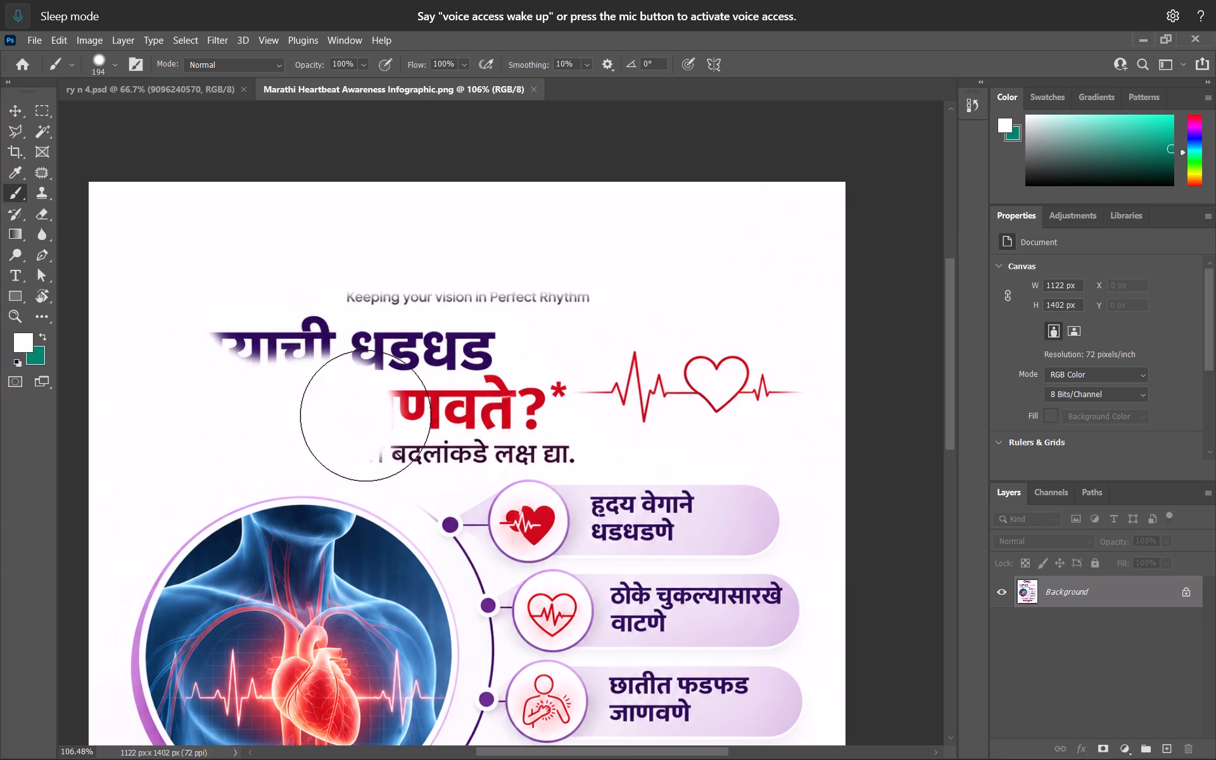
{"action": "left_click_drag", "start_coordinate": [365, 415], "coordinate": [521, 395]}
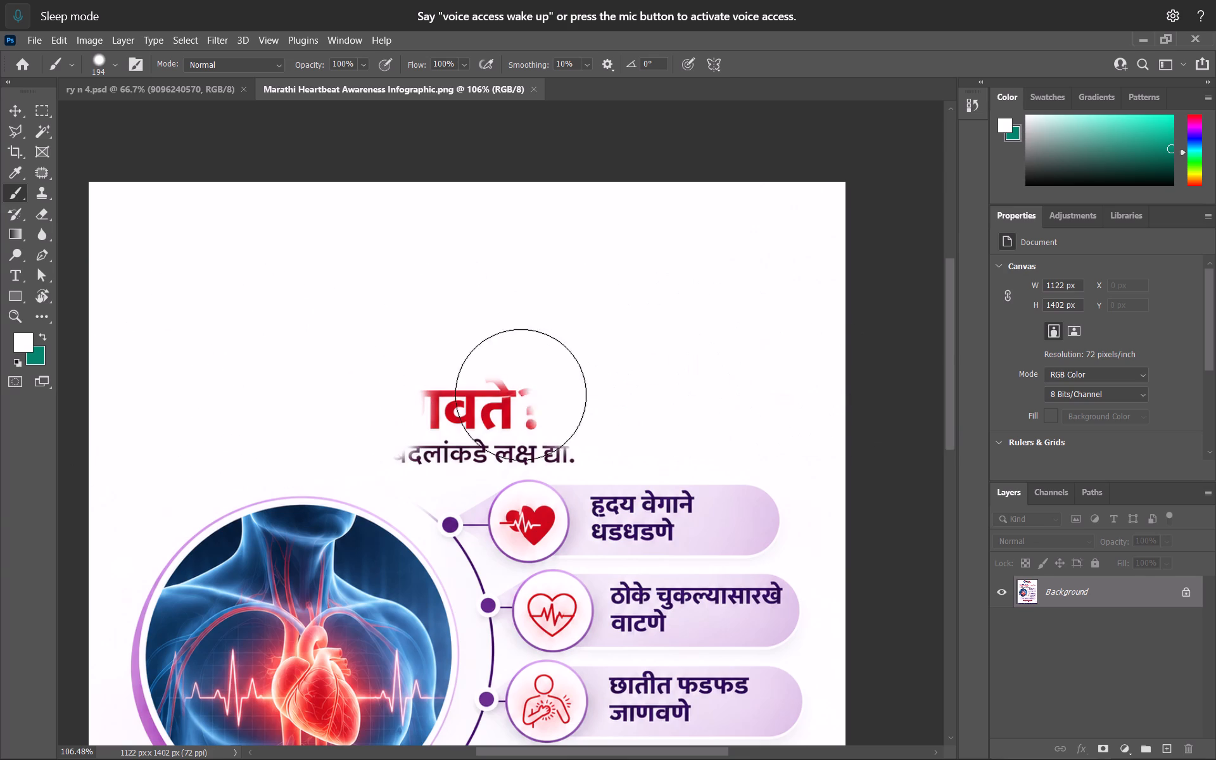
{"action": "left_click_drag", "start_coordinate": [521, 395], "coordinate": [593, 408]}
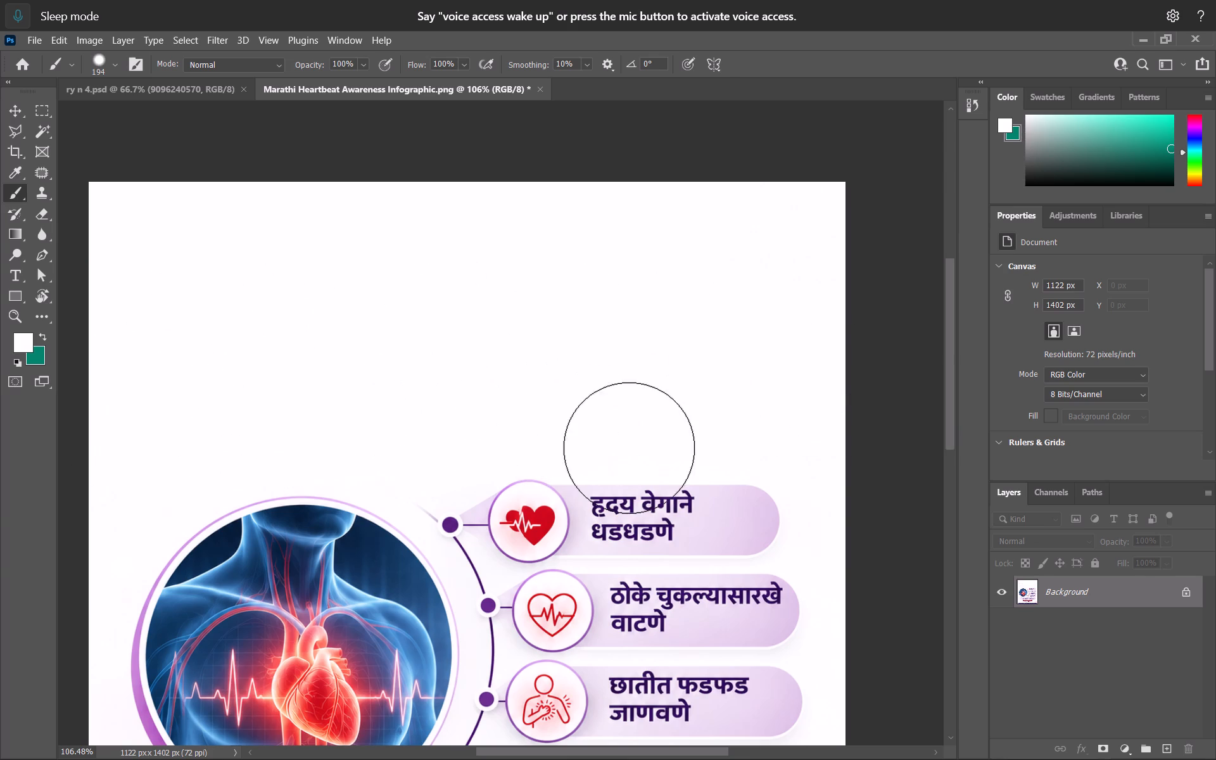
Remove the text "हृदय वेगाने धडधडणे" from the first symptom pill using a rectangular selection and Content-Aware Fill, then deselect.
{"action": "key", "text": "space"}
{"action": "key", "text": "space"}
{"action": "key", "text": "space"}
{"action": "key", "text": "space"}
{"action": "key", "text": "space"}
{"action": "key", "text": "space"}
{"action": "left_click_drag", "start_coordinate": [612, 429], "coordinate": [469, 272]}
{"action": "scroll", "coordinate": [560, 394], "scroll_direction": "up", "scroll_amount": 9, "text": "alt"}
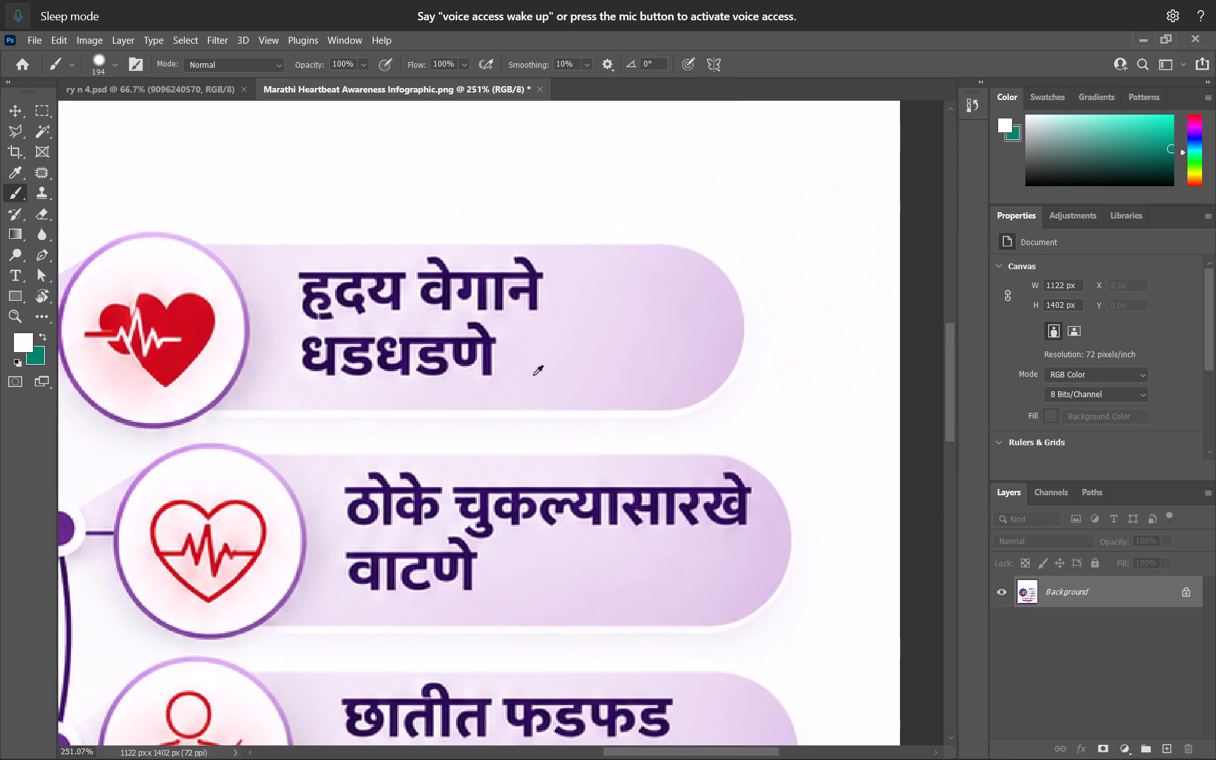
{"action": "scroll", "coordinate": [555, 356], "scroll_direction": "up", "scroll_amount": 2, "text": "alt"}
{"action": "scroll", "coordinate": [555, 356], "scroll_direction": "down", "scroll_amount": 2, "text": "alt"}
{"action": "scroll", "coordinate": [555, 356], "scroll_direction": "up", "scroll_amount": 1, "text": "alt"}
{"action": "right_click_drag", "start_coordinate": [569, 342], "coordinate": [399, 331], "text": "alt"}
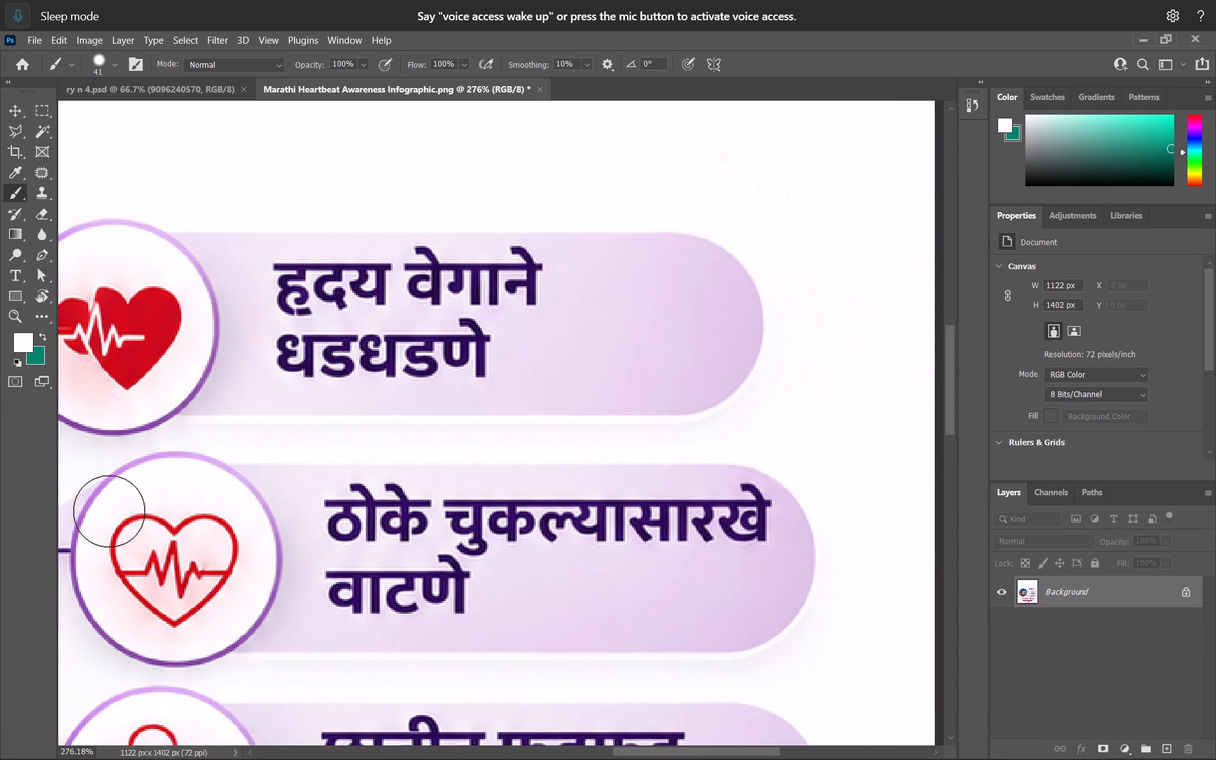
{"action": "left_click", "coordinate": [43, 100]}
{"action": "left_click", "coordinate": [43, 102]}
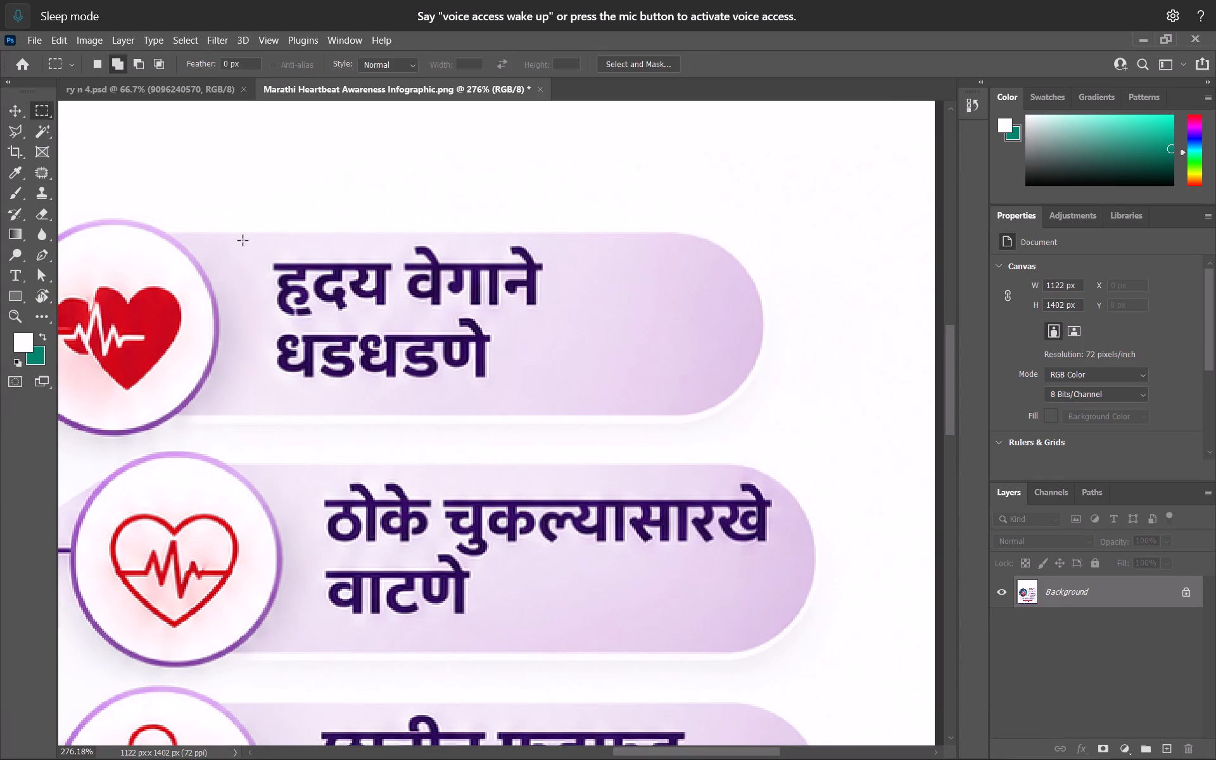
{"action": "left_click_drag", "start_coordinate": [253, 241], "coordinate": [579, 393]}
{"action": "key", "text": "shift+BackSpace"}
{"action": "key", "text": "Return"}
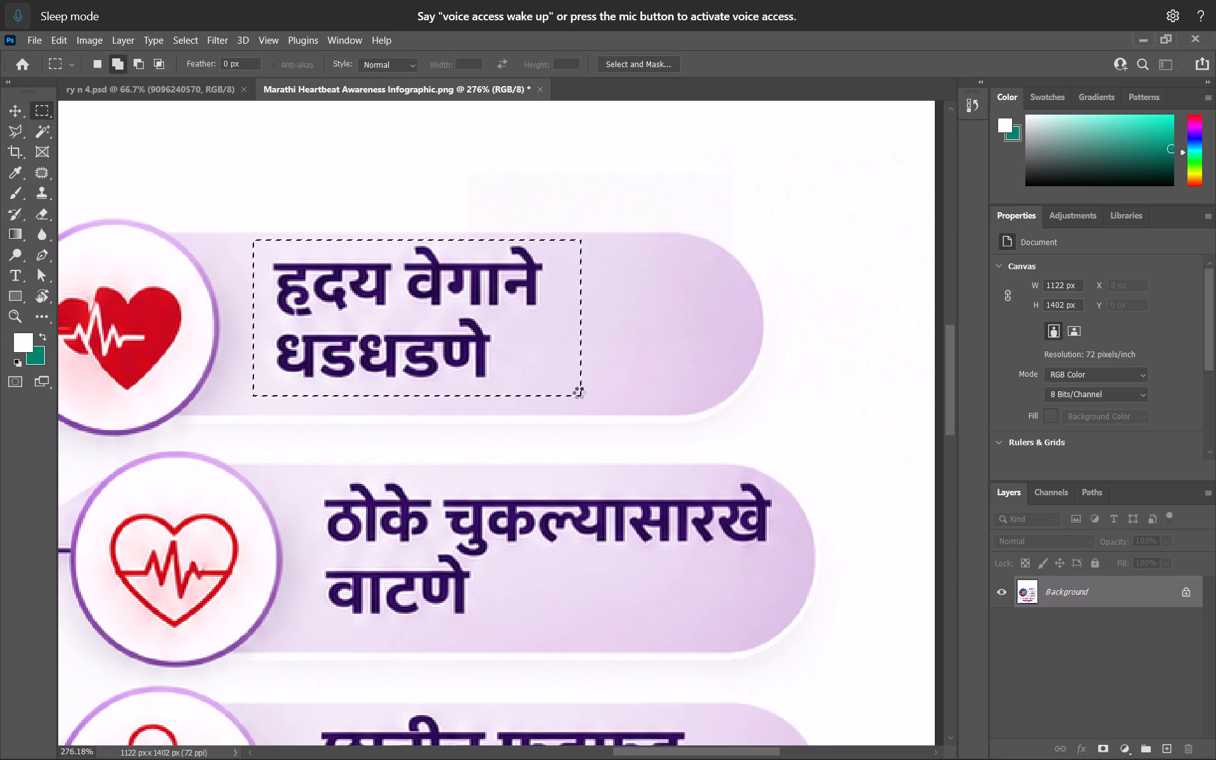
{"action": "key", "text": "ctrl+d"}
Remove "ठोके चुकल्यासारखे वाटणे" from the second symptom pill with Content-Aware Fill, trimming the selection's upper corner at the pill edge, and deselect.
{"action": "key", "text": "space"}
{"action": "key", "text": "space"}
{"action": "key", "text": "space"}
{"action": "key", "text": "space"}
{"action": "key", "text": "space"}
{"action": "key", "text": "space"}
{"action": "key", "text": "space"}
{"action": "key", "text": "space"}
{"action": "left_click_drag", "start_coordinate": [456, 514], "coordinate": [476, 405]}
{"action": "left_click_drag", "start_coordinate": [327, 356], "coordinate": [538, 454]}
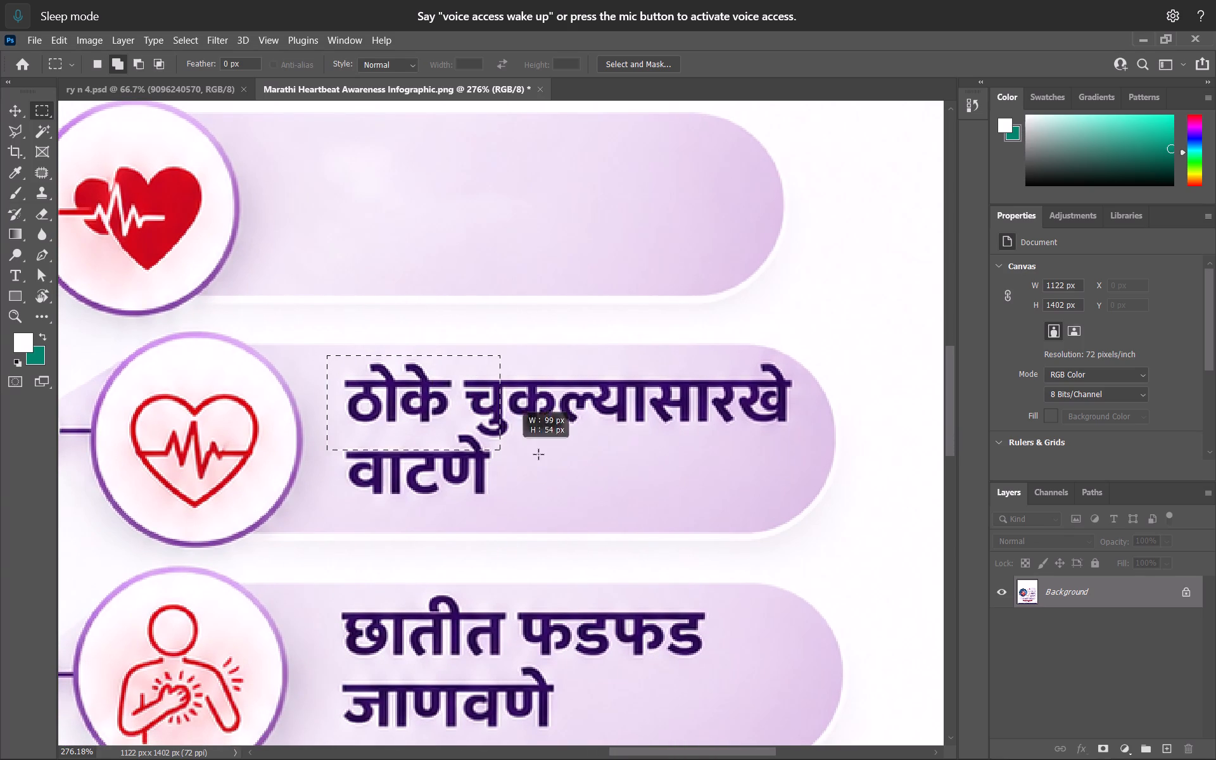
{"action": "left_click_drag", "start_coordinate": [538, 454], "coordinate": [795, 510]}
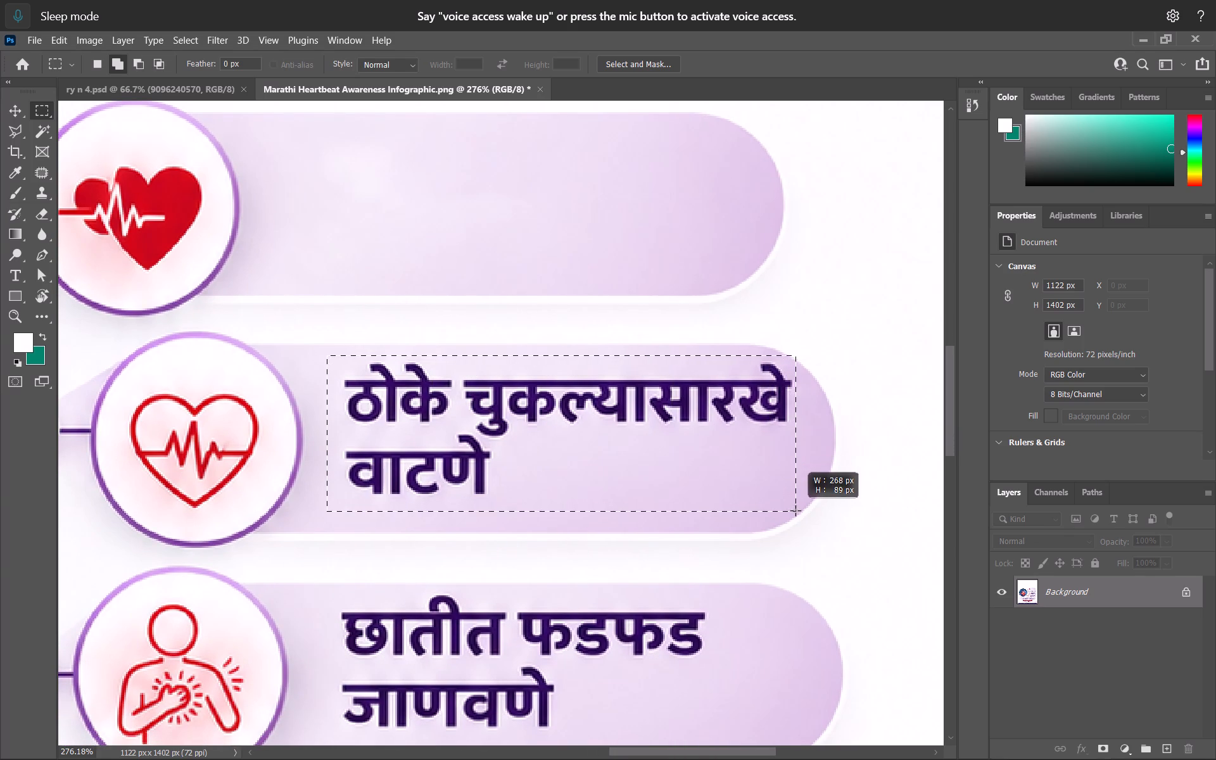
{"action": "left_click_drag", "start_coordinate": [795, 510], "coordinate": [796, 511]}
{"action": "left_click_drag", "start_coordinate": [787, 341], "coordinate": [803, 369], "text": "alt"}
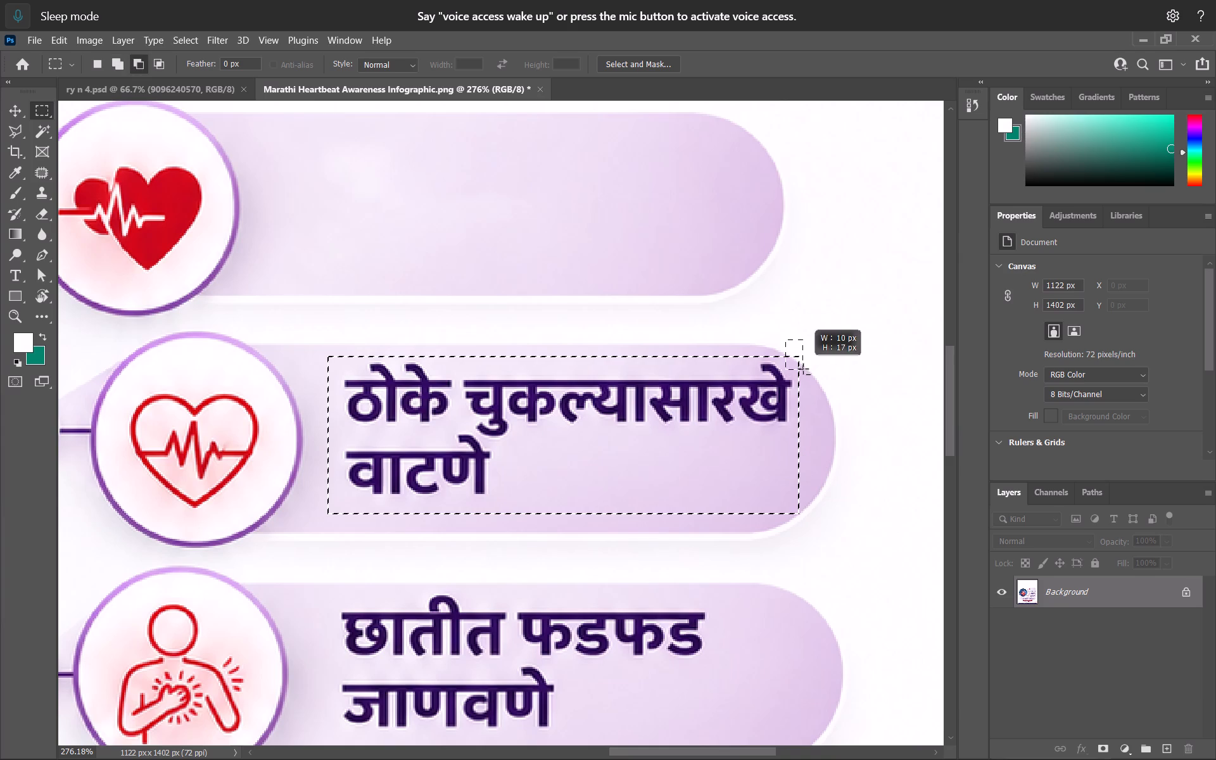
{"action": "left_click_drag", "start_coordinate": [803, 369], "coordinate": [804, 370], "text": "alt"}
{"action": "key", "text": "shift+BackSpace"}
{"action": "key", "text": "shift+BackSpace"}
{"action": "key", "text": "Return"}
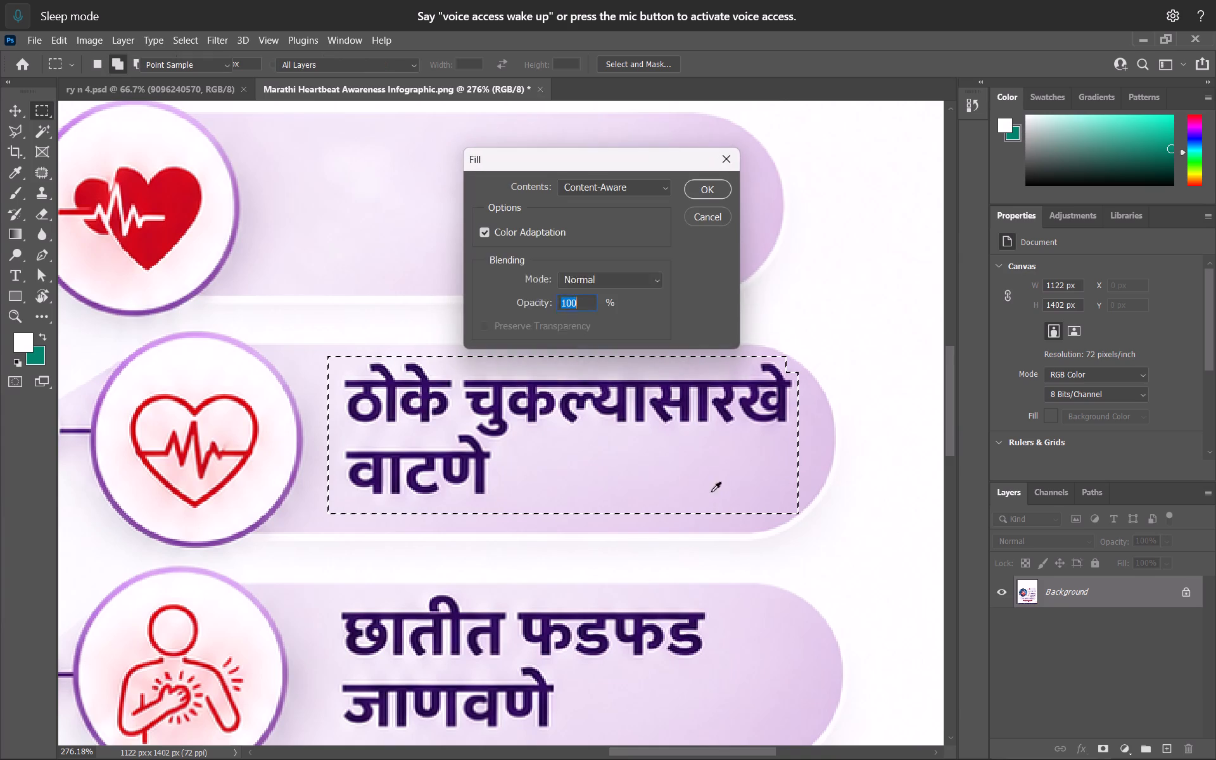
{"action": "key", "text": "Return"}
{"action": "key", "text": "Return"}
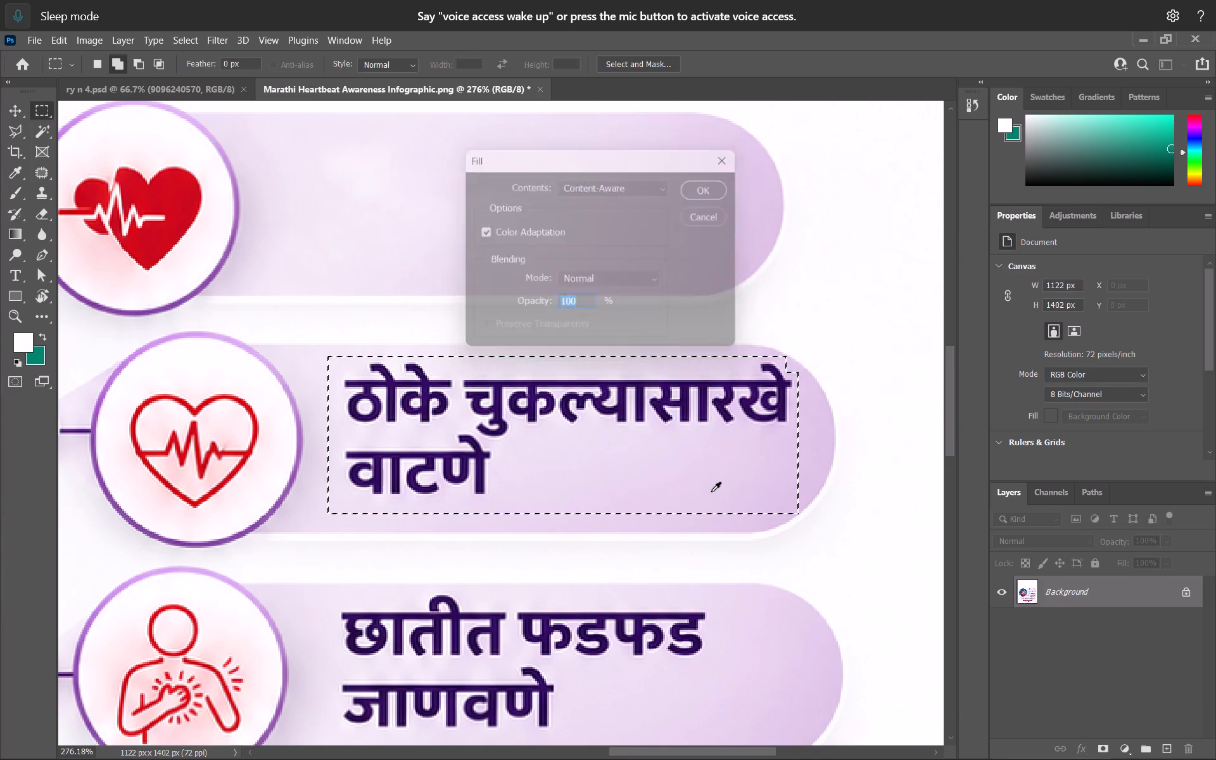
{"action": "key", "text": "ctrl+d"}
Remove the text "छातीत फडफड जाणवणे" from the third symptom pill using a rectangular selection and Content-Aware Fill, then deselect.
{"action": "key", "text": "space"}
{"action": "key", "text": "space"}
{"action": "key", "text": "space"}
{"action": "key", "text": "space"}
{"action": "key", "text": "space"}
{"action": "key", "text": "space"}
{"action": "key", "text": "space"}
{"action": "key", "text": "space"}
{"action": "left_click_drag", "start_coordinate": [456, 545], "coordinate": [443, 526]}
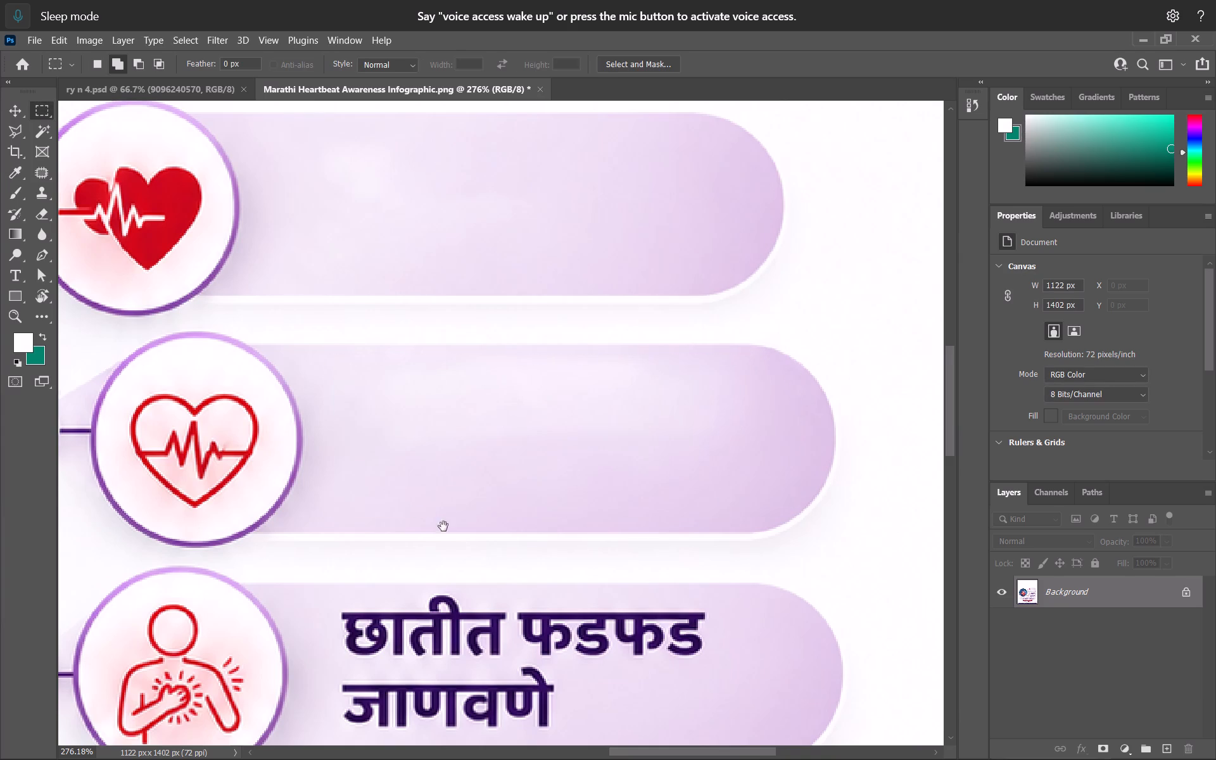
{"action": "left_click_drag", "start_coordinate": [443, 526], "coordinate": [426, 328]}
{"action": "left_click_drag", "start_coordinate": [294, 370], "coordinate": [439, 475]}
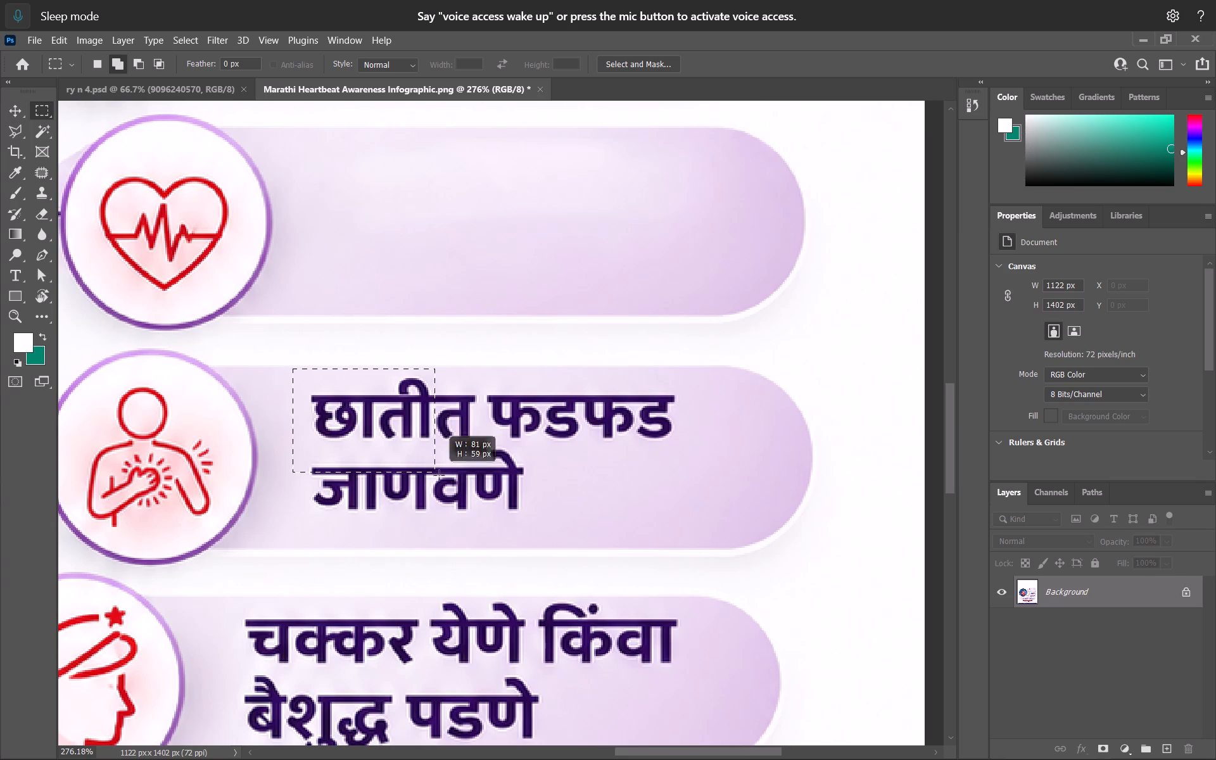
{"action": "left_click_drag", "start_coordinate": [439, 475], "coordinate": [668, 516]}
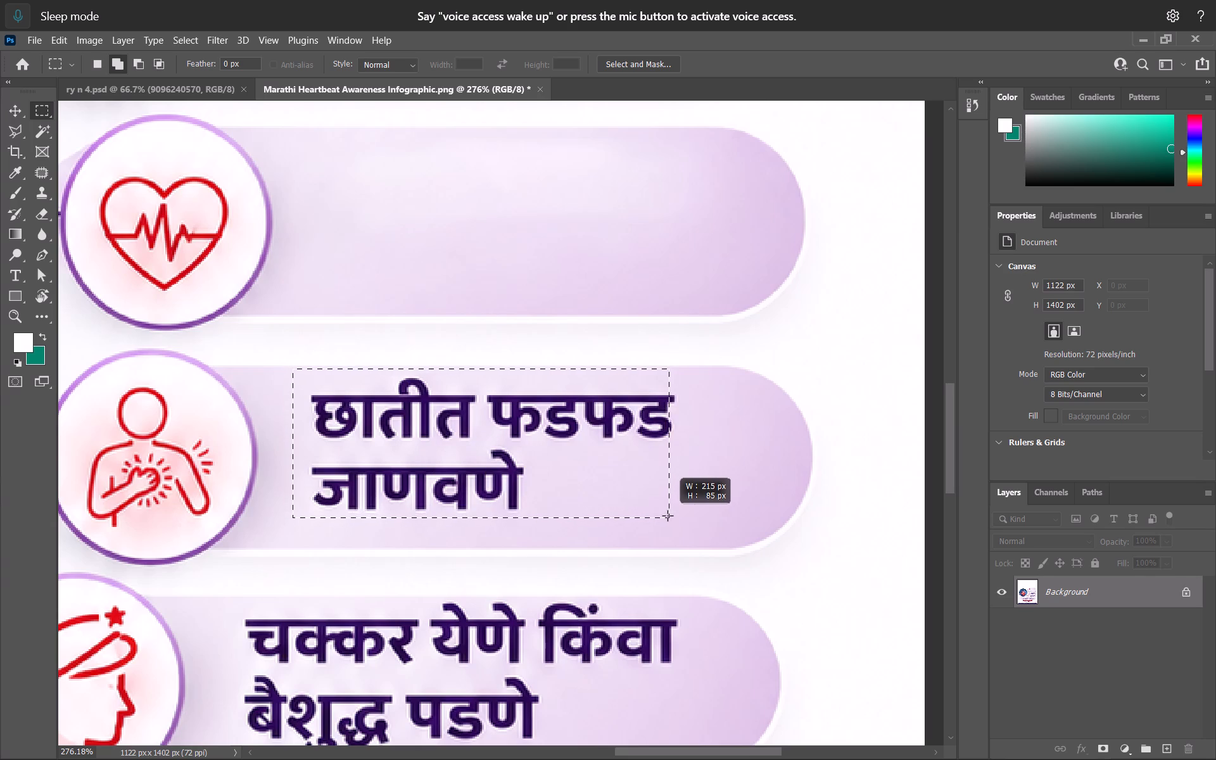
{"action": "left_click_drag", "start_coordinate": [668, 516], "coordinate": [692, 514]}
{"action": "key", "text": "Down"}
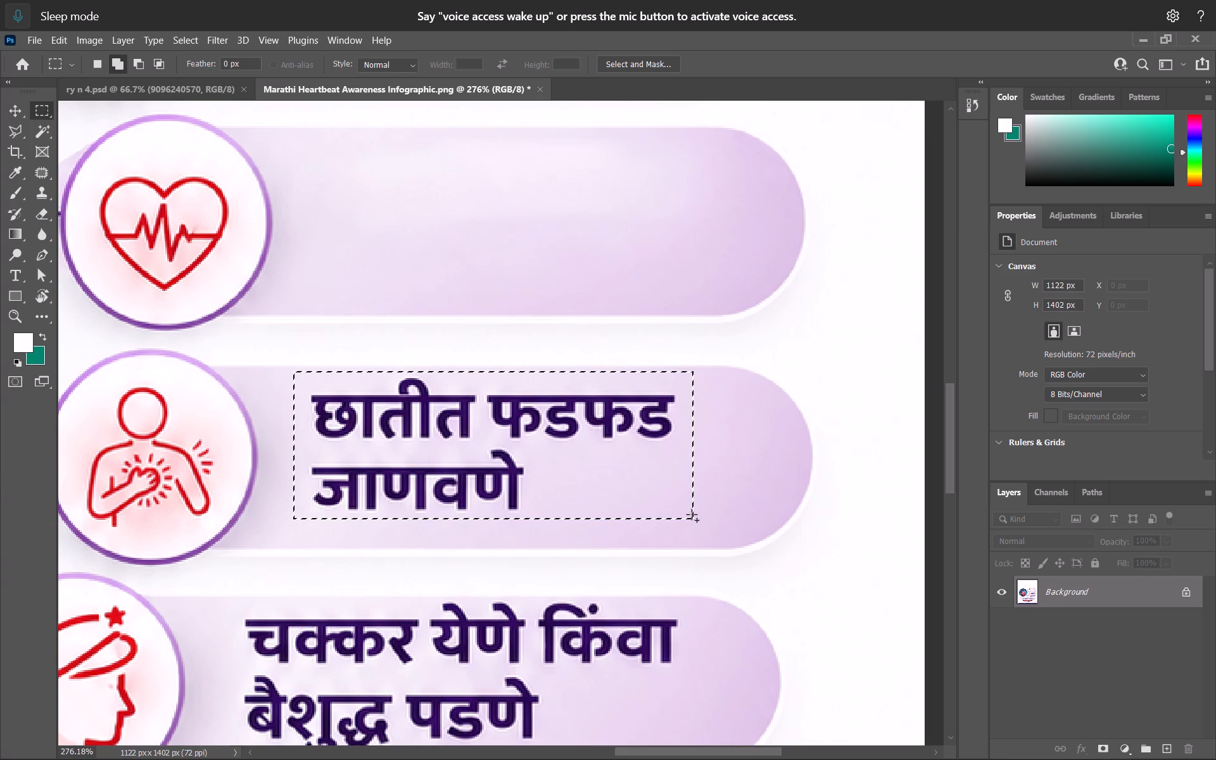
{"action": "key", "text": "shift+BackSpace"}
{"action": "key", "text": "Return"}
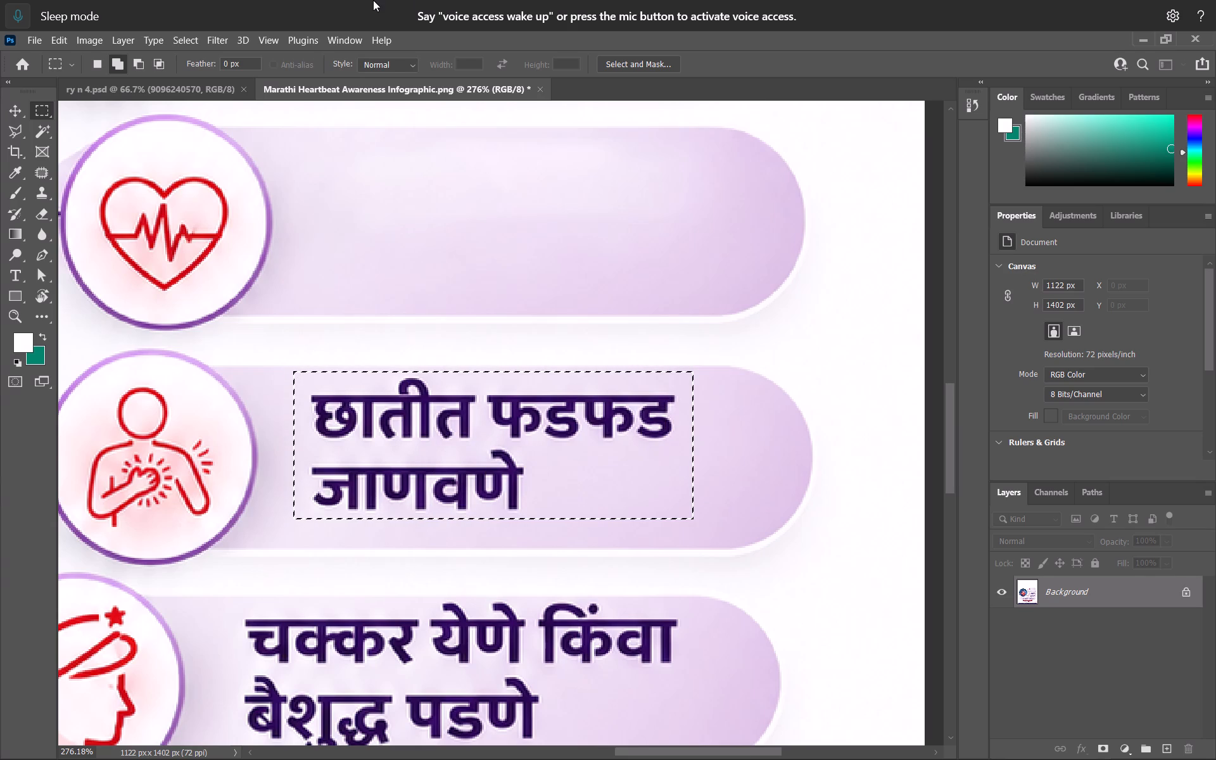
{"action": "key", "text": "ctrl+d"}
Remove the two-line text beginning "चक्कर येणे किंवा" from the fourth symptom pill with Content-Aware Fill, then deselect.
{"action": "key", "text": "space"}
{"action": "key", "text": "space"}
{"action": "key", "text": "space"}
{"action": "key", "text": "space"}
{"action": "key", "text": "space"}
{"action": "key", "text": "space"}
{"action": "key", "text": "space"}
{"action": "key", "text": "space"}
{"action": "left_click_drag", "start_coordinate": [457, 522], "coordinate": [519, 151]}
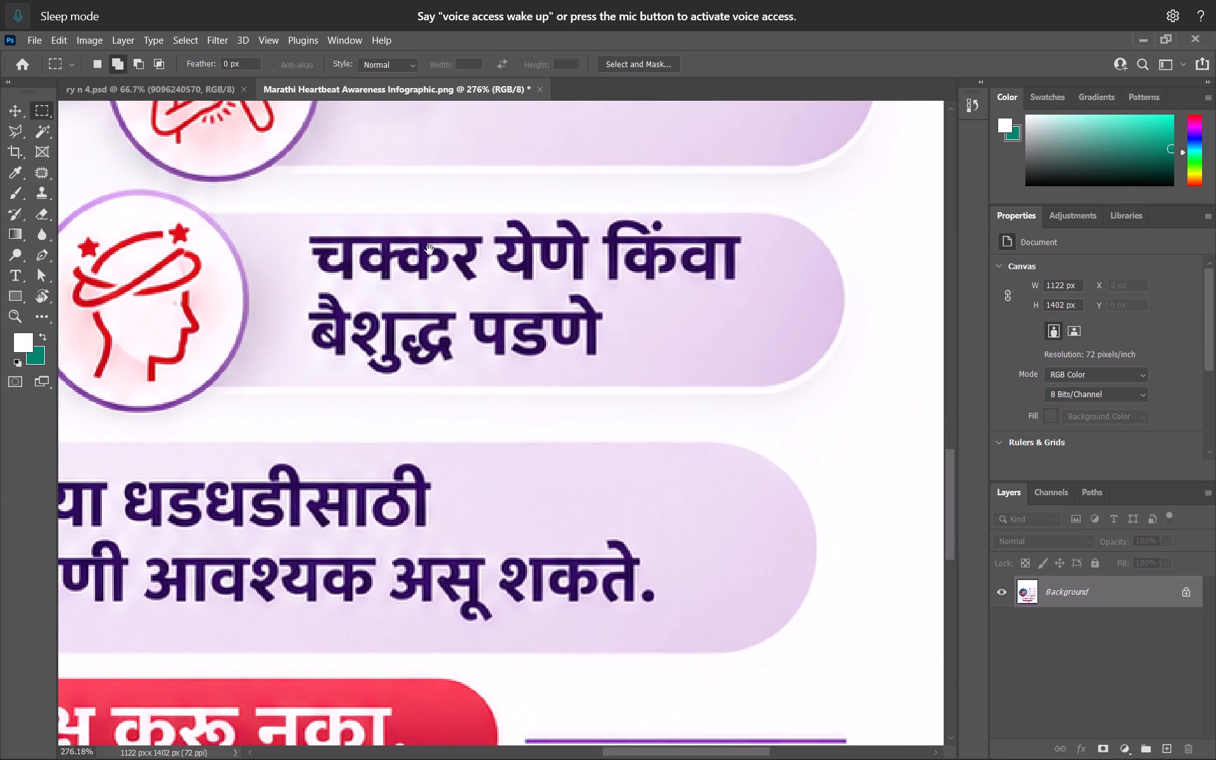
{"action": "left_click_drag", "start_coordinate": [282, 207], "coordinate": [743, 360]}
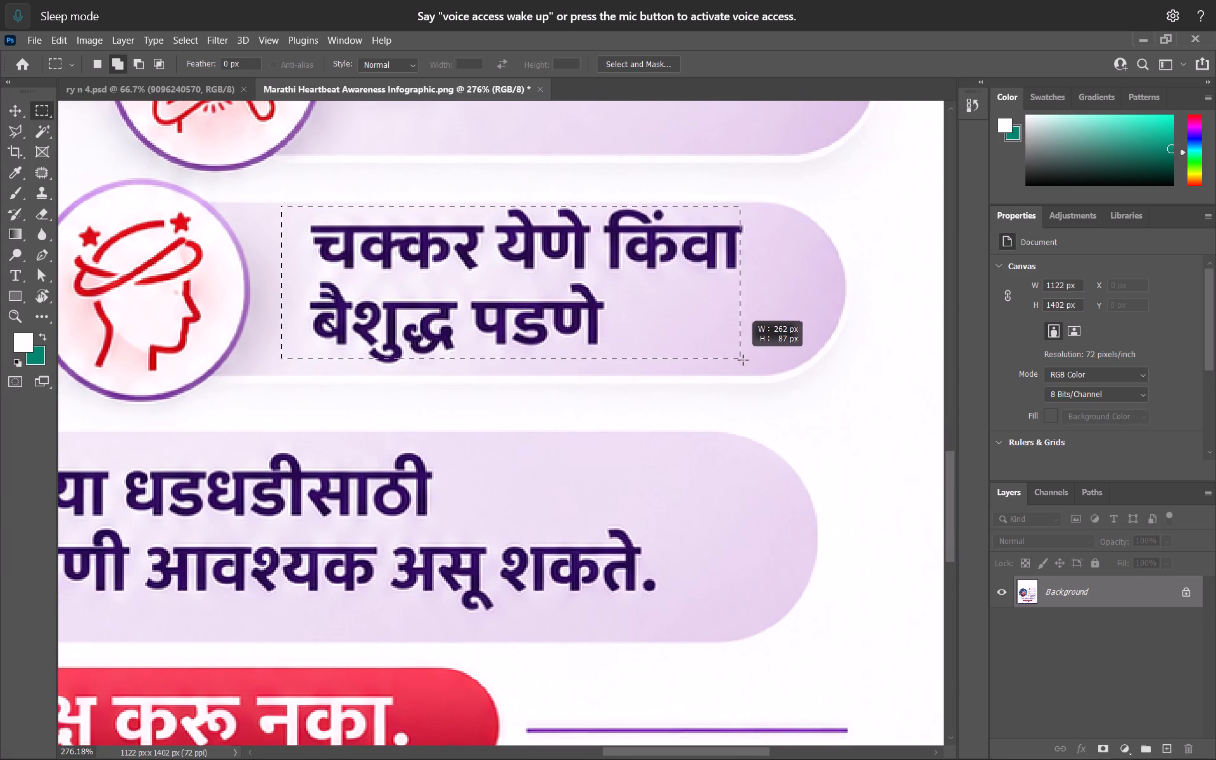
{"action": "left_click_drag", "start_coordinate": [743, 360], "coordinate": [756, 369]}
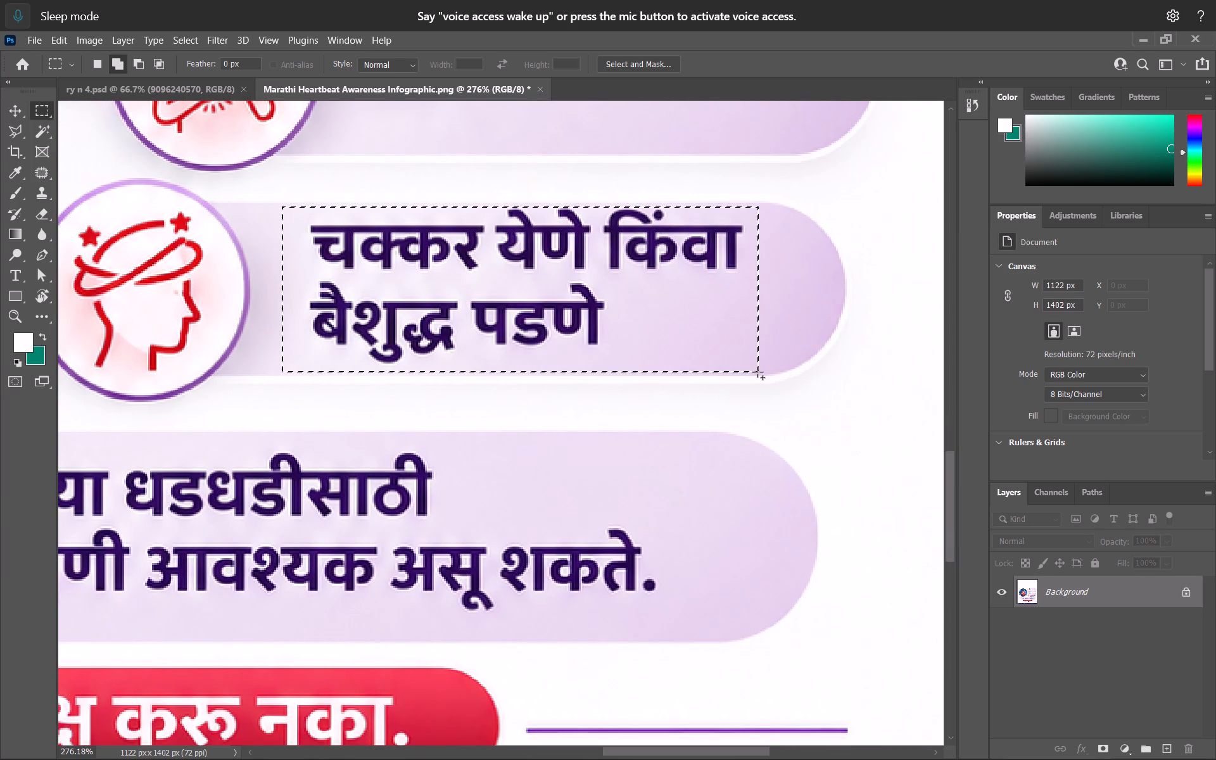
{"action": "key", "text": "shift+BackSpace"}
{"action": "key", "text": "Return"}
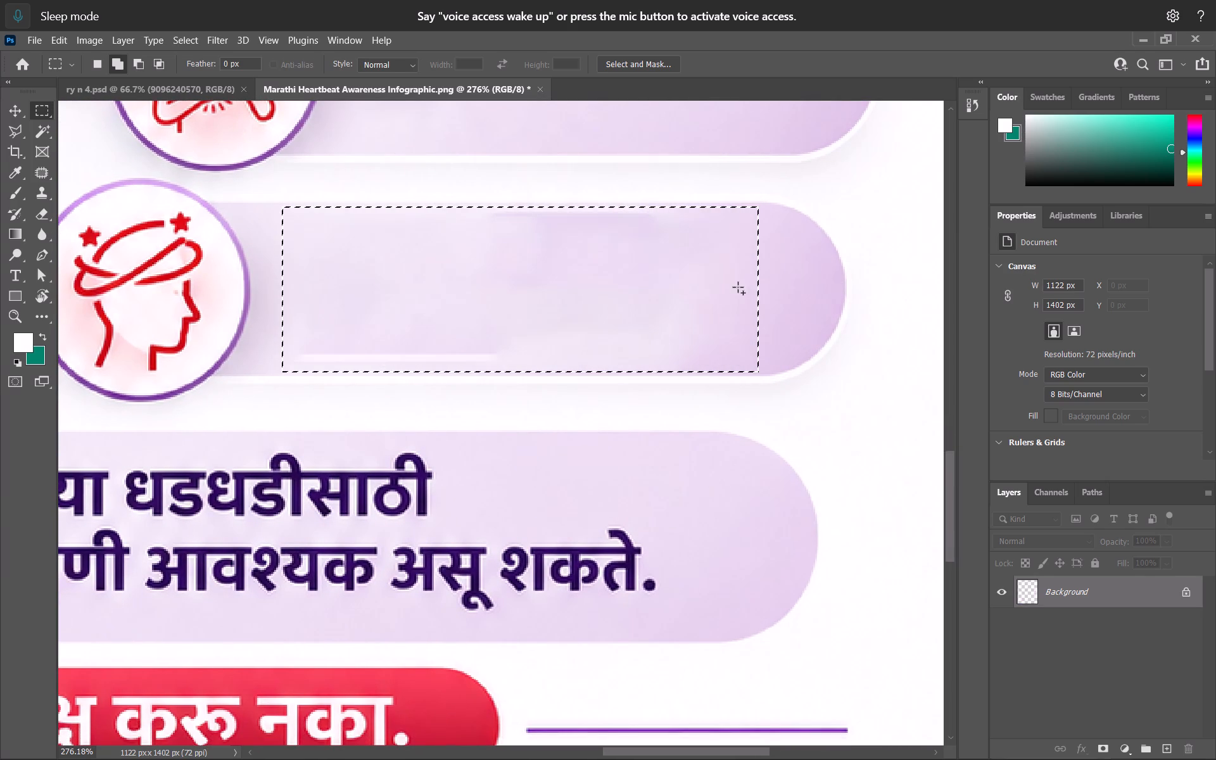
{"action": "key", "text": "ctrl+d"}
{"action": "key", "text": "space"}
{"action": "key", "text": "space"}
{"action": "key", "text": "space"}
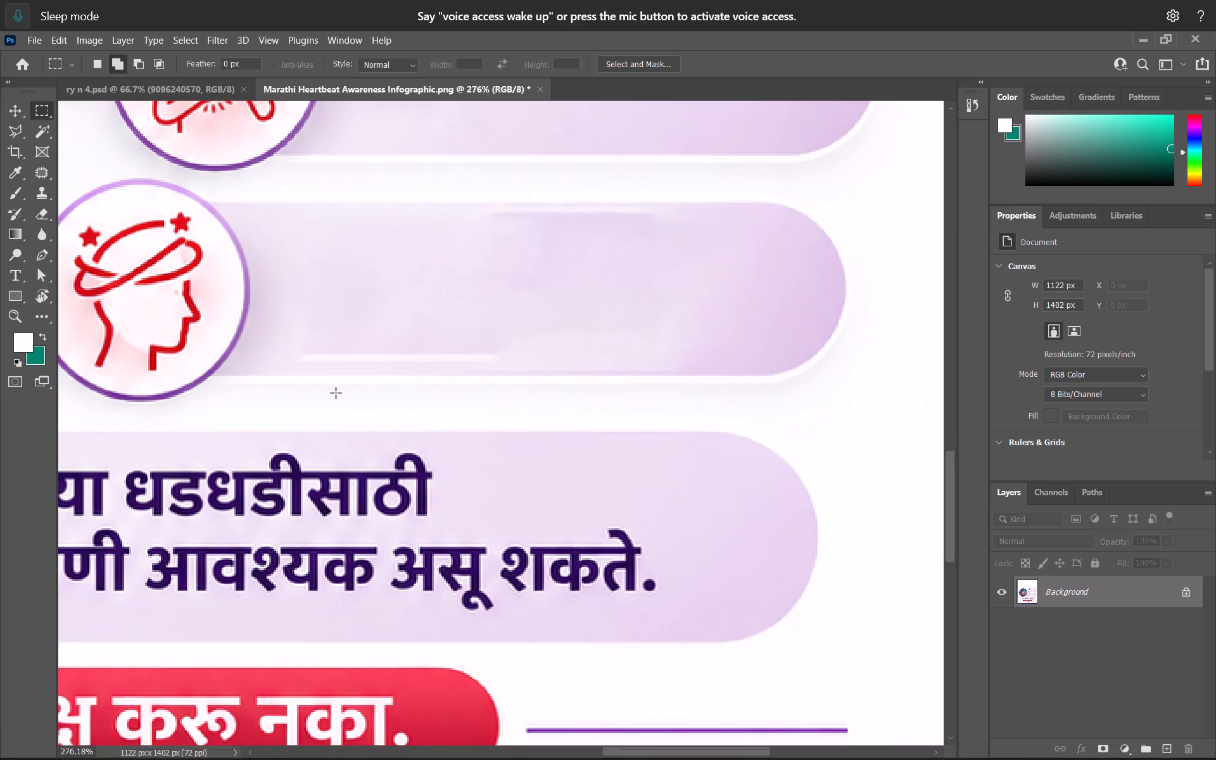
Clean the leftover streaks along the lower and upper parts of the fourth symptom pill with Content-Aware Fill, then deselect.
{"action": "left_click_drag", "start_coordinate": [279, 327], "coordinate": [612, 360]}
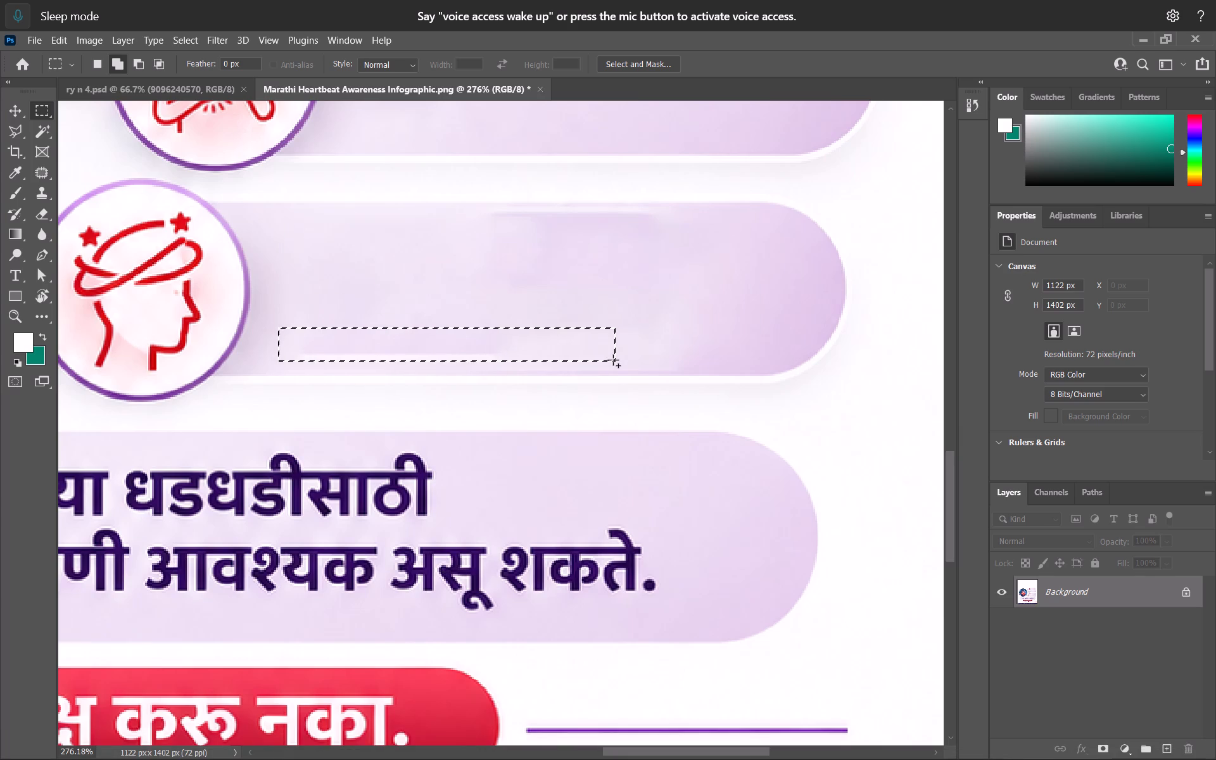
{"action": "key", "text": "shift+BackSpace"}
{"action": "key", "text": "Return"}
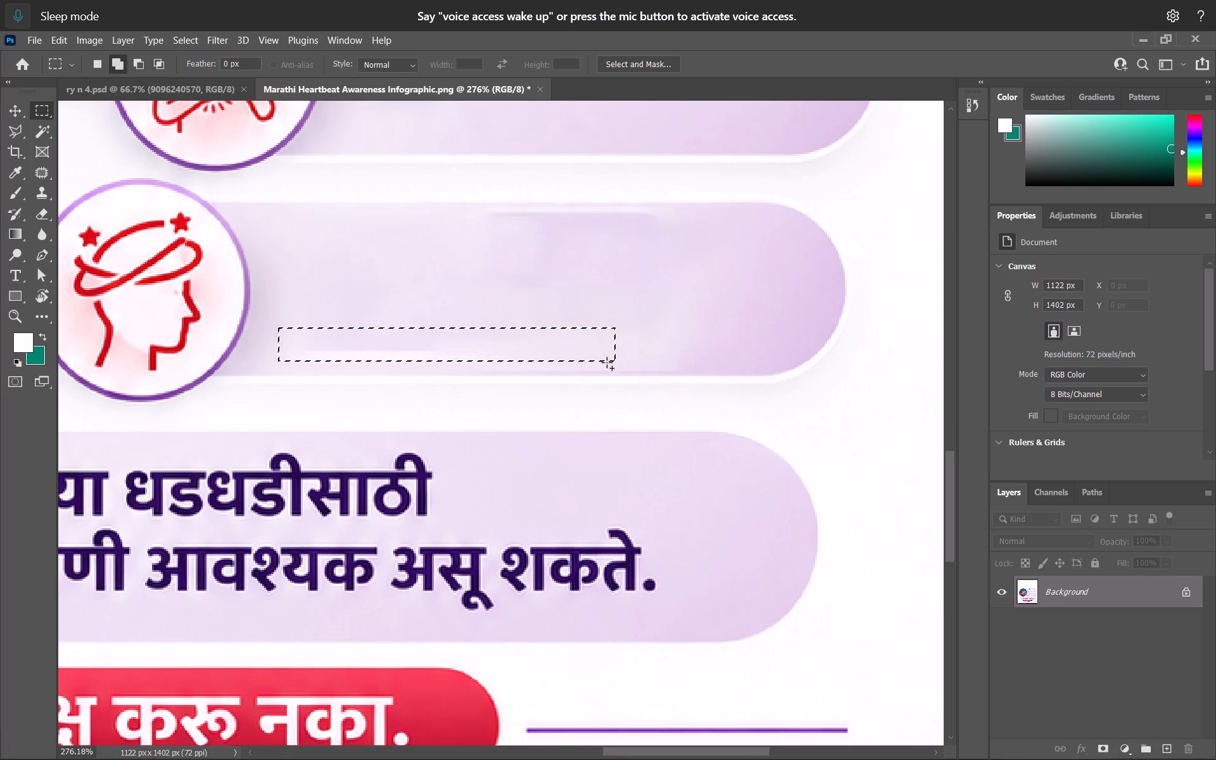
{"action": "key", "text": "ctrl+d"}
{"action": "left_click_drag", "start_coordinate": [332, 210], "coordinate": [412, 224]}
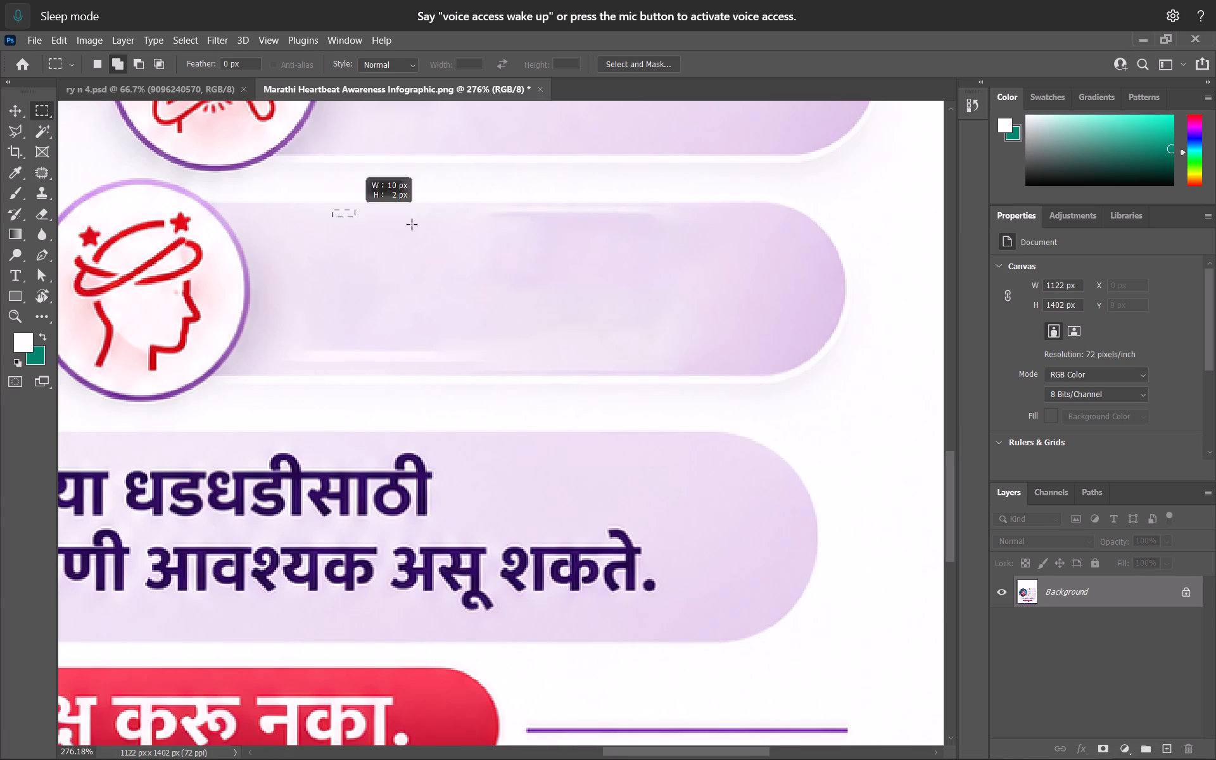
{"action": "left_click_drag", "start_coordinate": [412, 224], "coordinate": [732, 285]}
{"action": "key", "text": "shift+BackSpace"}
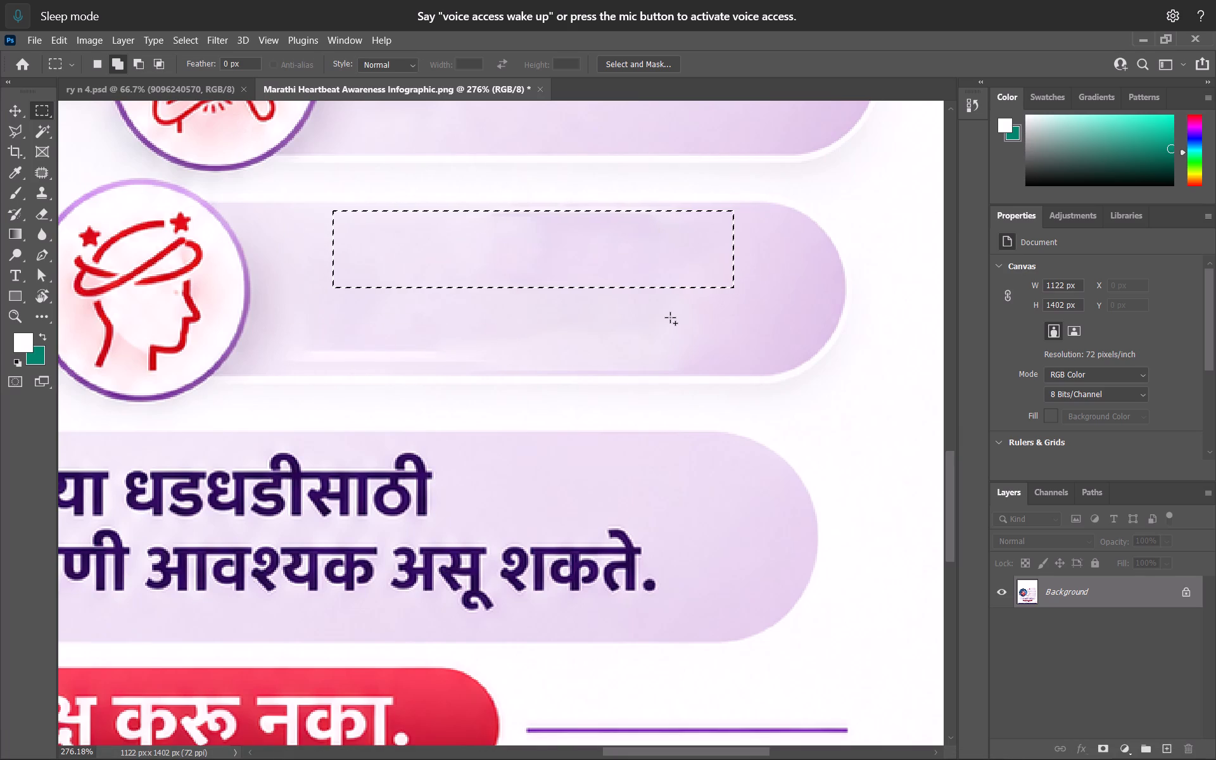
{"action": "key", "text": "Return"}
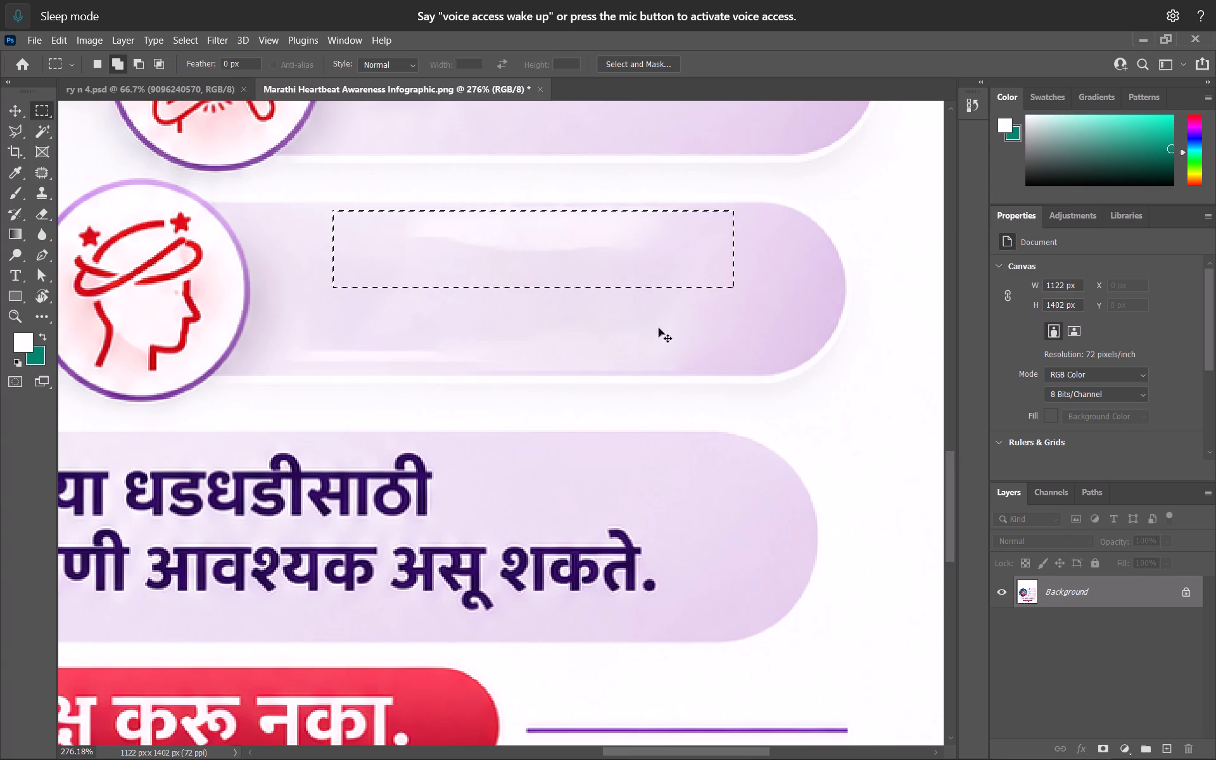
{"action": "key", "text": "ctrl+d"}
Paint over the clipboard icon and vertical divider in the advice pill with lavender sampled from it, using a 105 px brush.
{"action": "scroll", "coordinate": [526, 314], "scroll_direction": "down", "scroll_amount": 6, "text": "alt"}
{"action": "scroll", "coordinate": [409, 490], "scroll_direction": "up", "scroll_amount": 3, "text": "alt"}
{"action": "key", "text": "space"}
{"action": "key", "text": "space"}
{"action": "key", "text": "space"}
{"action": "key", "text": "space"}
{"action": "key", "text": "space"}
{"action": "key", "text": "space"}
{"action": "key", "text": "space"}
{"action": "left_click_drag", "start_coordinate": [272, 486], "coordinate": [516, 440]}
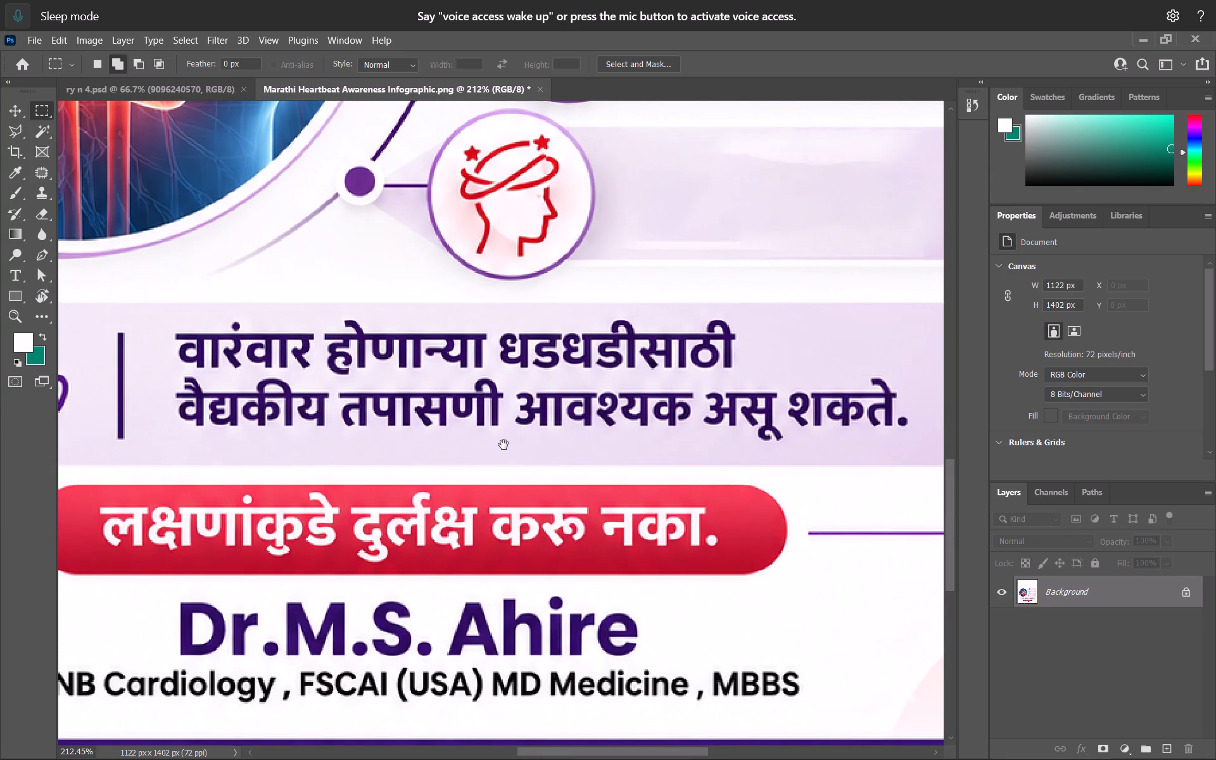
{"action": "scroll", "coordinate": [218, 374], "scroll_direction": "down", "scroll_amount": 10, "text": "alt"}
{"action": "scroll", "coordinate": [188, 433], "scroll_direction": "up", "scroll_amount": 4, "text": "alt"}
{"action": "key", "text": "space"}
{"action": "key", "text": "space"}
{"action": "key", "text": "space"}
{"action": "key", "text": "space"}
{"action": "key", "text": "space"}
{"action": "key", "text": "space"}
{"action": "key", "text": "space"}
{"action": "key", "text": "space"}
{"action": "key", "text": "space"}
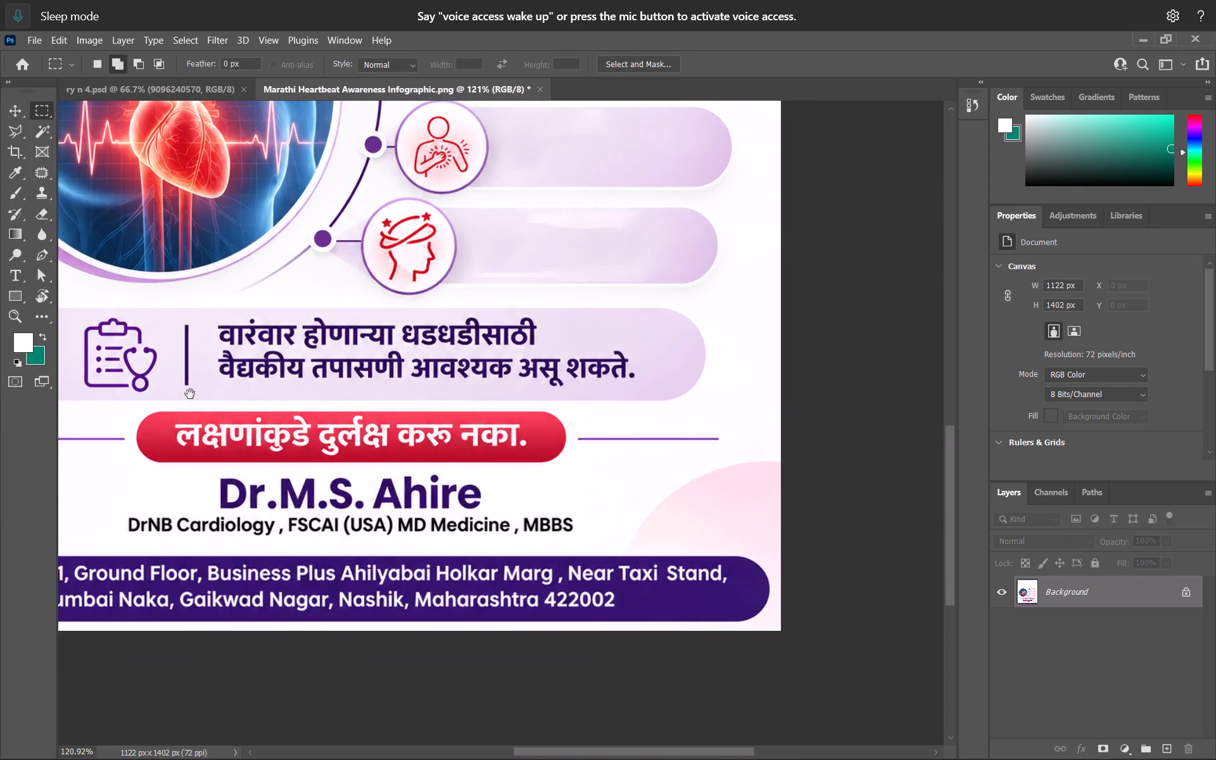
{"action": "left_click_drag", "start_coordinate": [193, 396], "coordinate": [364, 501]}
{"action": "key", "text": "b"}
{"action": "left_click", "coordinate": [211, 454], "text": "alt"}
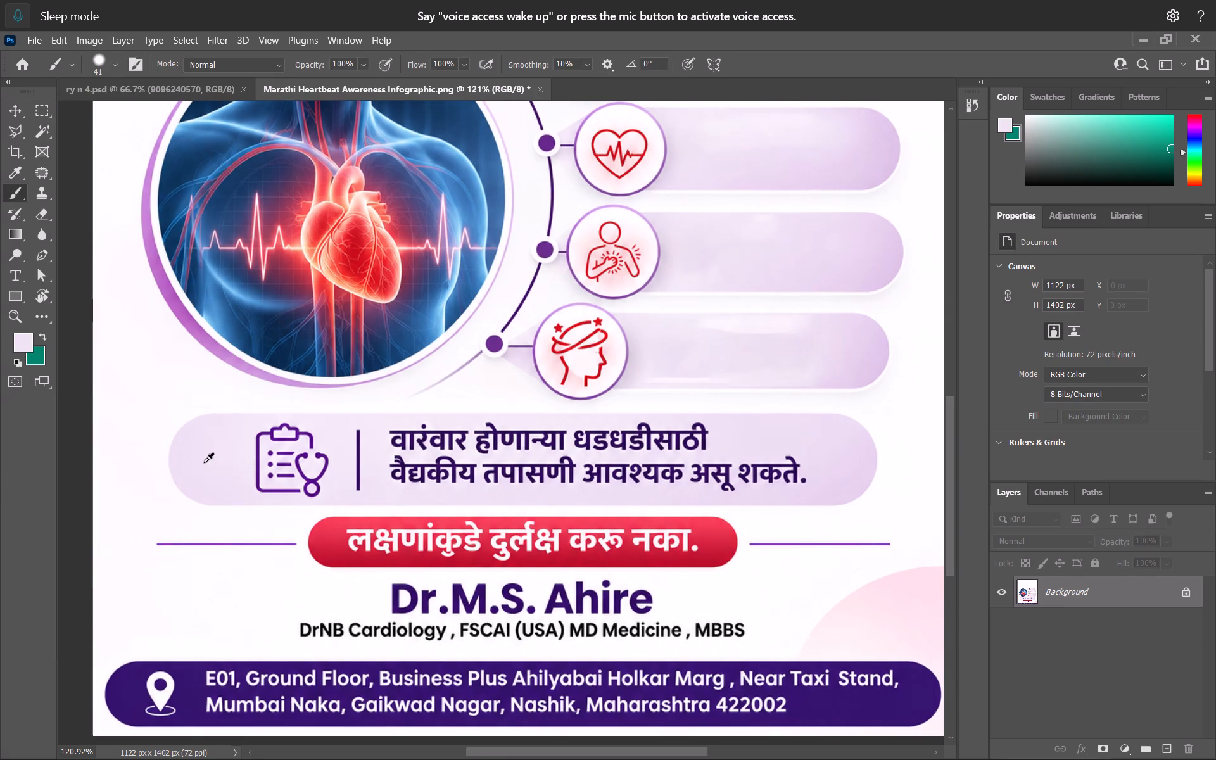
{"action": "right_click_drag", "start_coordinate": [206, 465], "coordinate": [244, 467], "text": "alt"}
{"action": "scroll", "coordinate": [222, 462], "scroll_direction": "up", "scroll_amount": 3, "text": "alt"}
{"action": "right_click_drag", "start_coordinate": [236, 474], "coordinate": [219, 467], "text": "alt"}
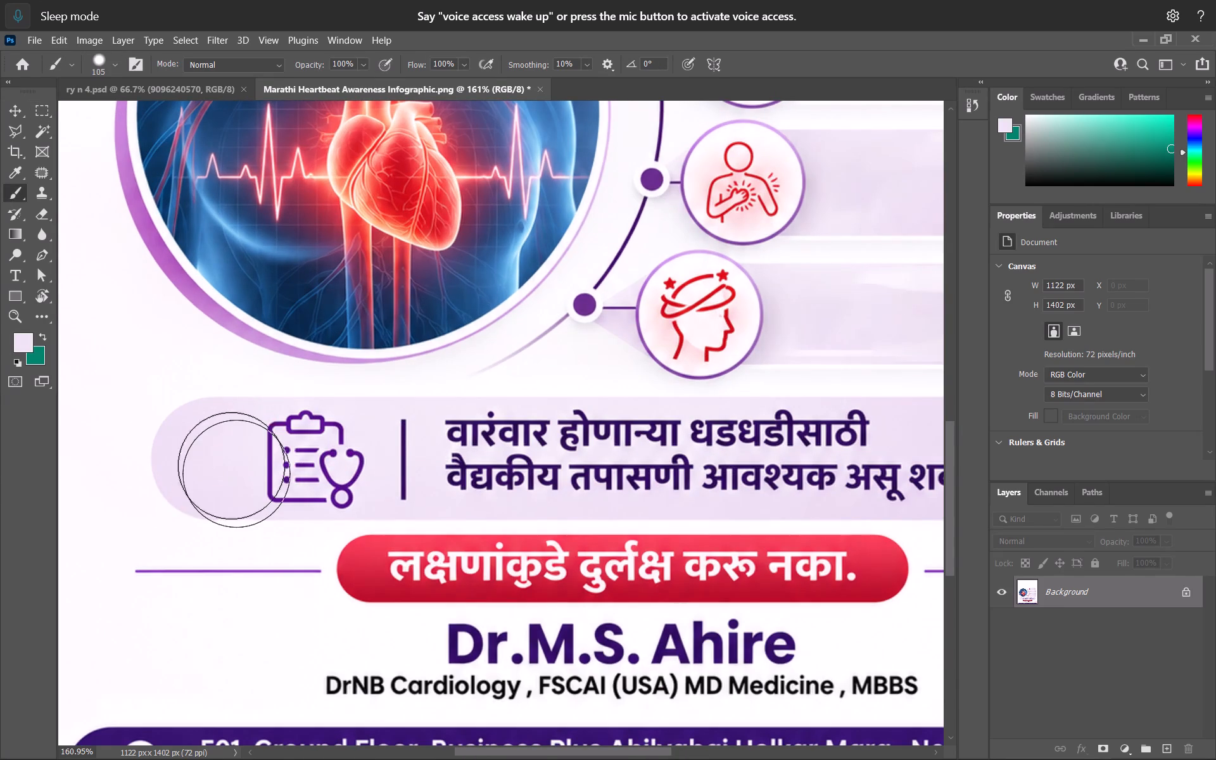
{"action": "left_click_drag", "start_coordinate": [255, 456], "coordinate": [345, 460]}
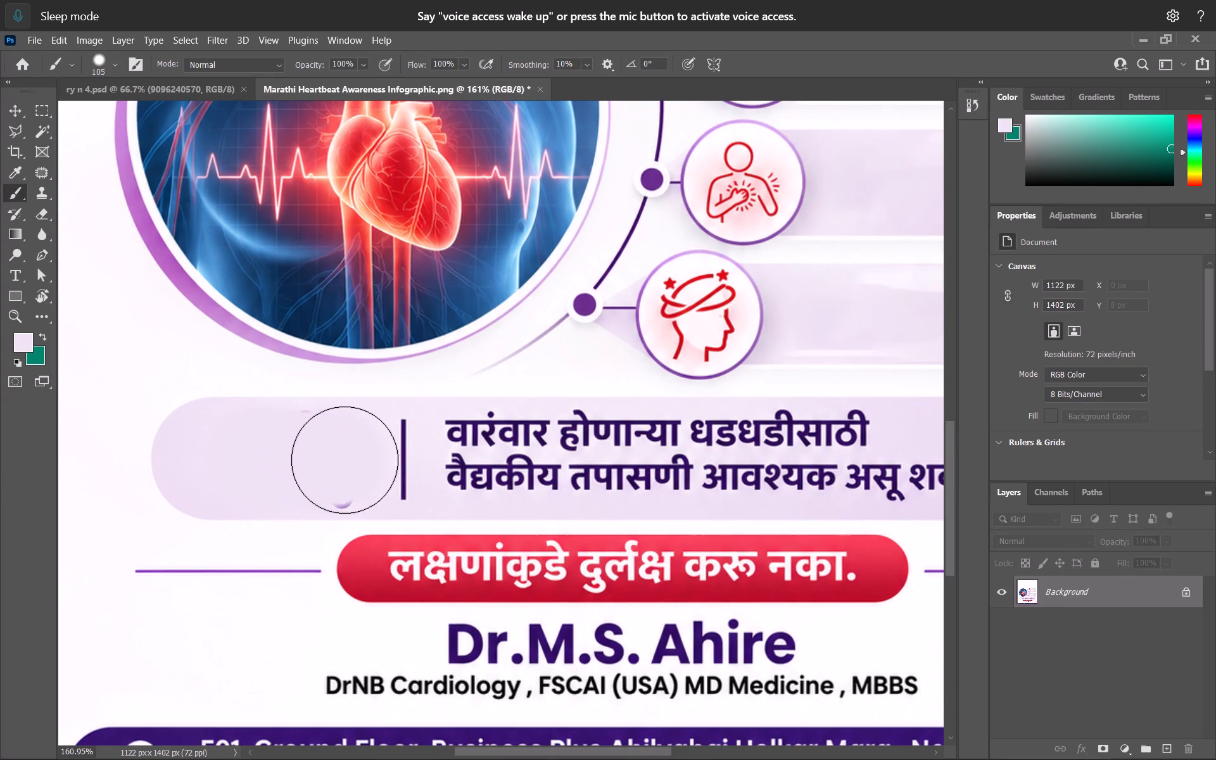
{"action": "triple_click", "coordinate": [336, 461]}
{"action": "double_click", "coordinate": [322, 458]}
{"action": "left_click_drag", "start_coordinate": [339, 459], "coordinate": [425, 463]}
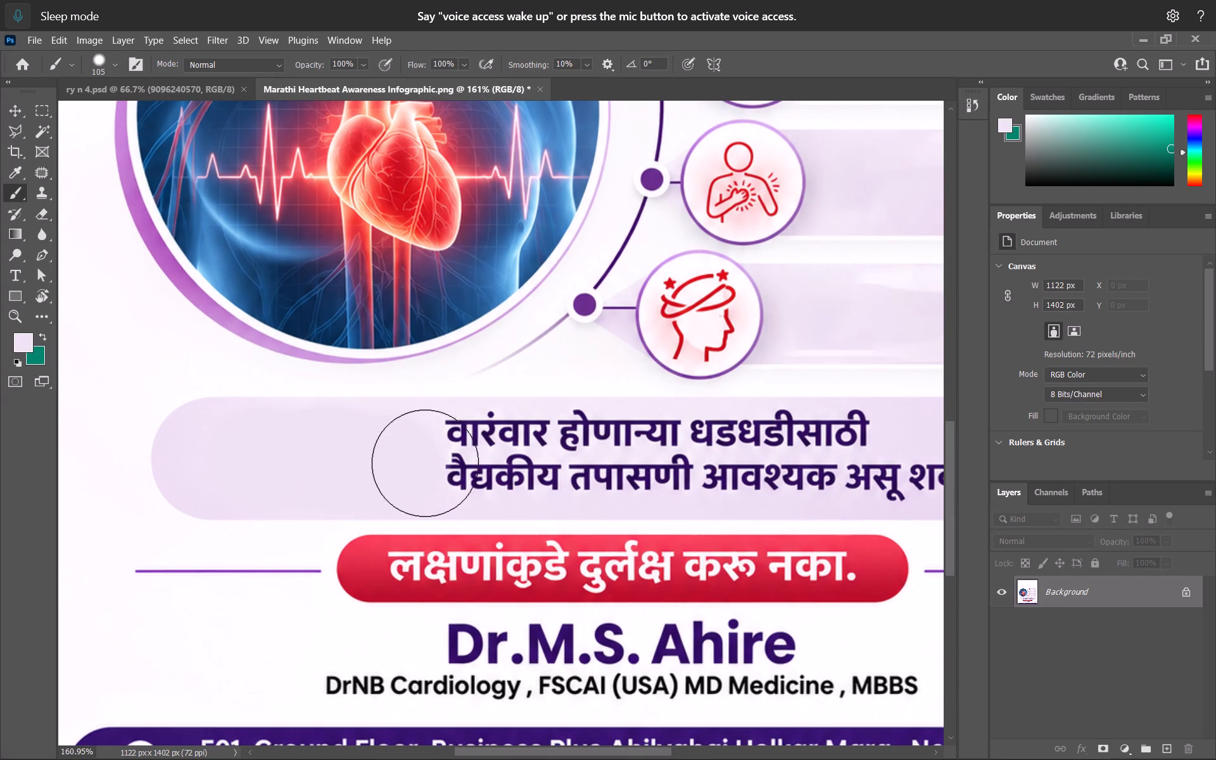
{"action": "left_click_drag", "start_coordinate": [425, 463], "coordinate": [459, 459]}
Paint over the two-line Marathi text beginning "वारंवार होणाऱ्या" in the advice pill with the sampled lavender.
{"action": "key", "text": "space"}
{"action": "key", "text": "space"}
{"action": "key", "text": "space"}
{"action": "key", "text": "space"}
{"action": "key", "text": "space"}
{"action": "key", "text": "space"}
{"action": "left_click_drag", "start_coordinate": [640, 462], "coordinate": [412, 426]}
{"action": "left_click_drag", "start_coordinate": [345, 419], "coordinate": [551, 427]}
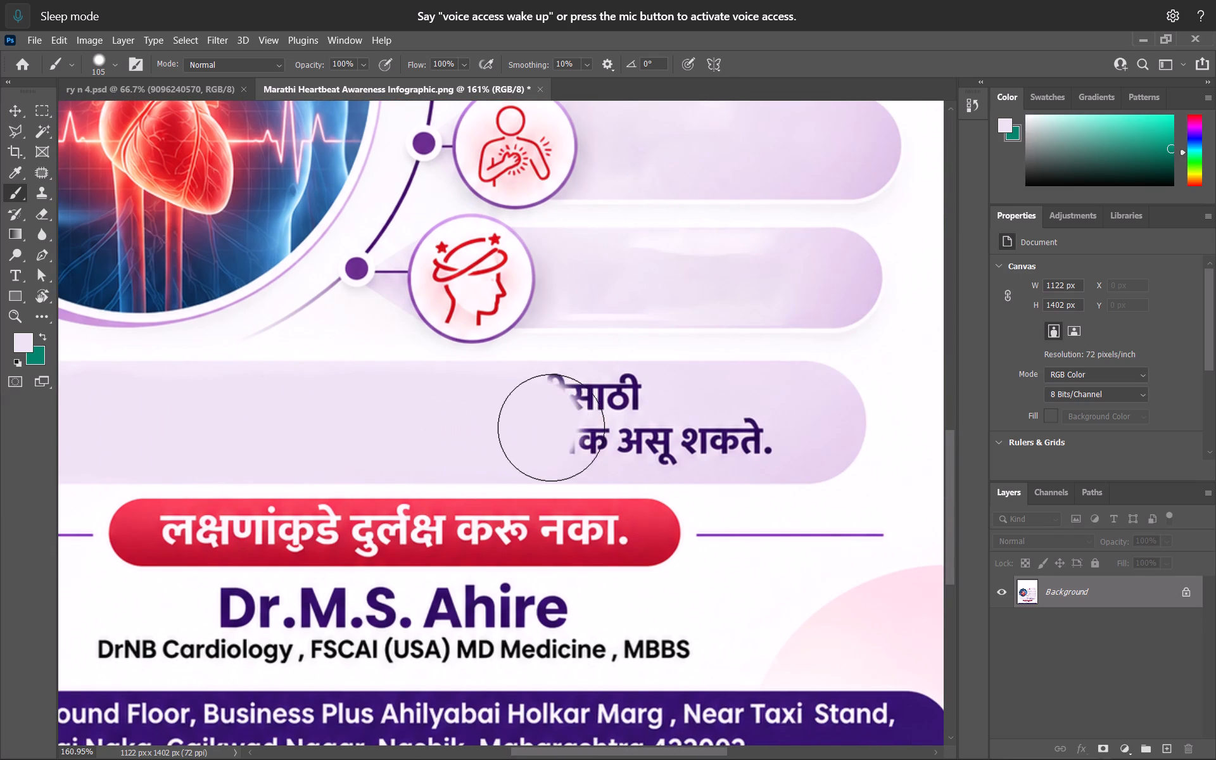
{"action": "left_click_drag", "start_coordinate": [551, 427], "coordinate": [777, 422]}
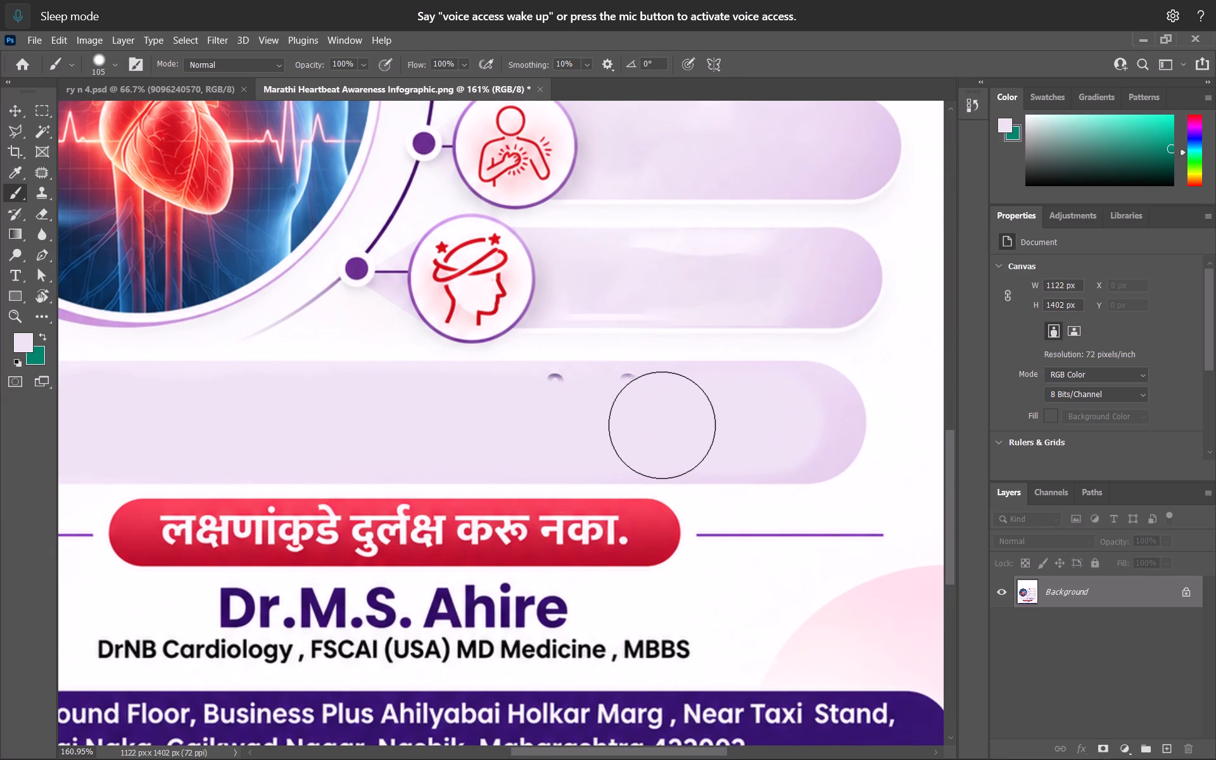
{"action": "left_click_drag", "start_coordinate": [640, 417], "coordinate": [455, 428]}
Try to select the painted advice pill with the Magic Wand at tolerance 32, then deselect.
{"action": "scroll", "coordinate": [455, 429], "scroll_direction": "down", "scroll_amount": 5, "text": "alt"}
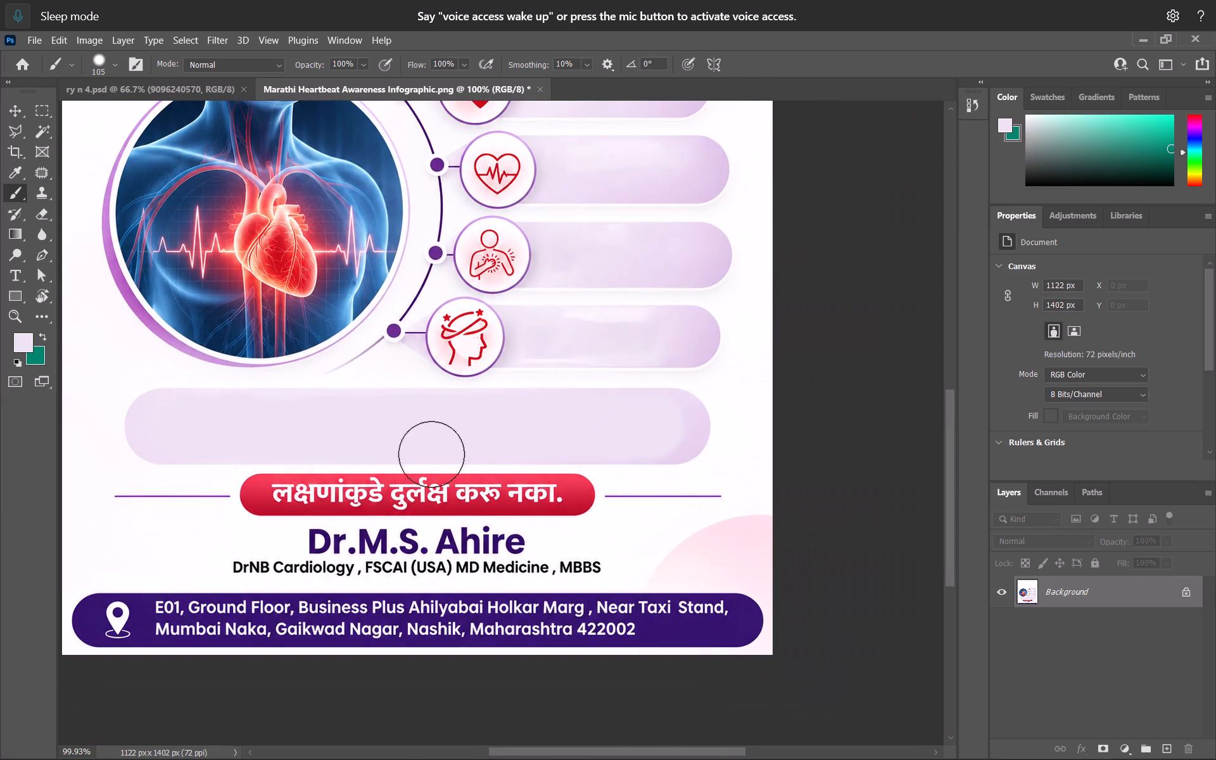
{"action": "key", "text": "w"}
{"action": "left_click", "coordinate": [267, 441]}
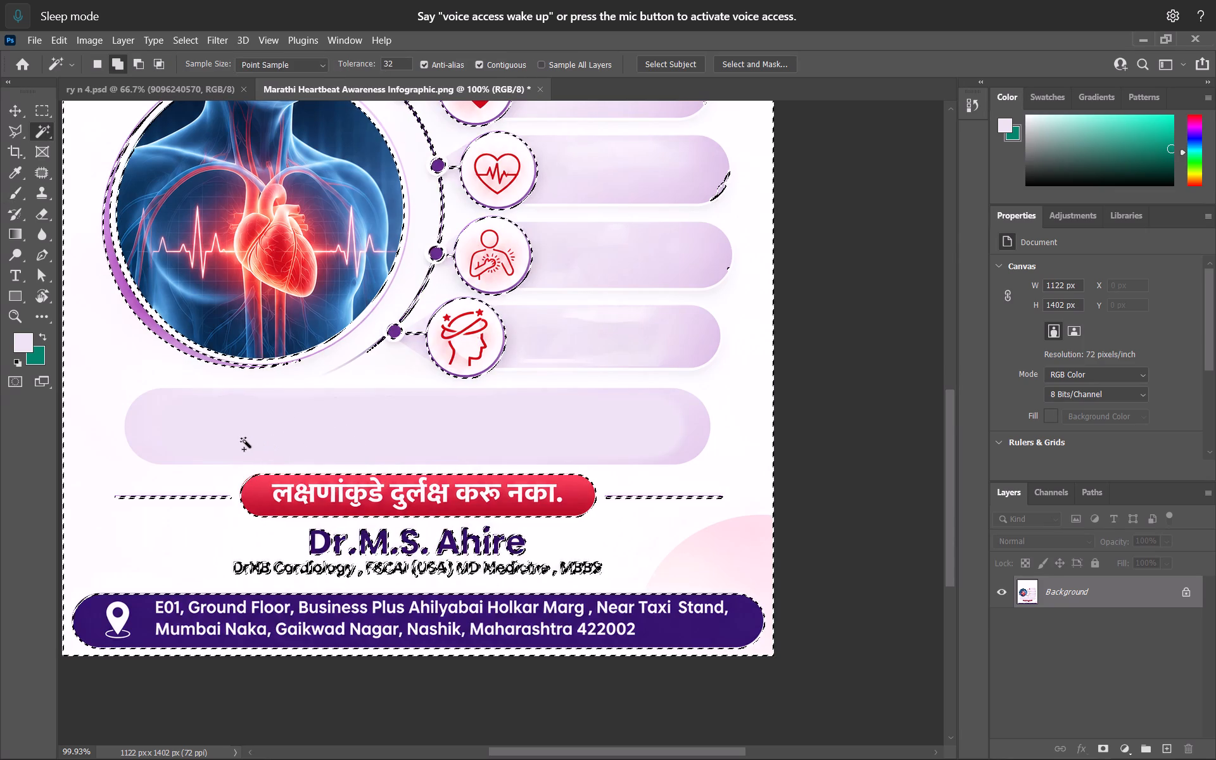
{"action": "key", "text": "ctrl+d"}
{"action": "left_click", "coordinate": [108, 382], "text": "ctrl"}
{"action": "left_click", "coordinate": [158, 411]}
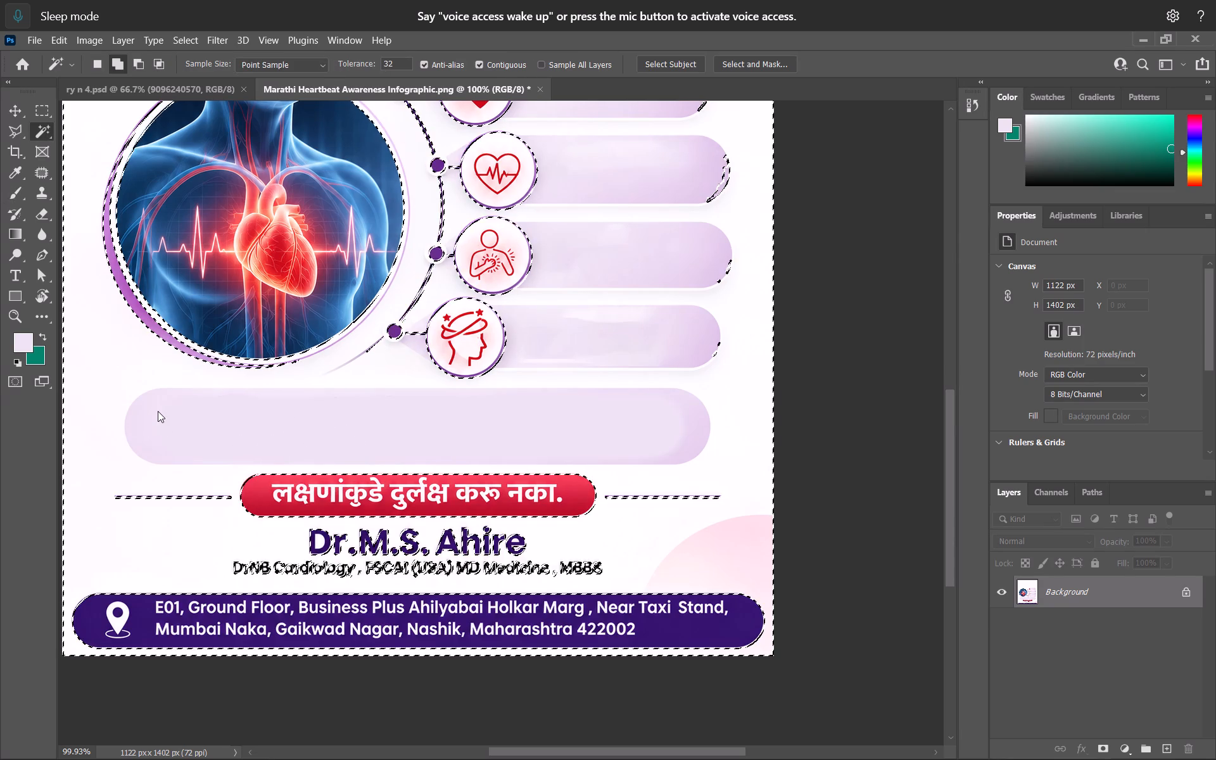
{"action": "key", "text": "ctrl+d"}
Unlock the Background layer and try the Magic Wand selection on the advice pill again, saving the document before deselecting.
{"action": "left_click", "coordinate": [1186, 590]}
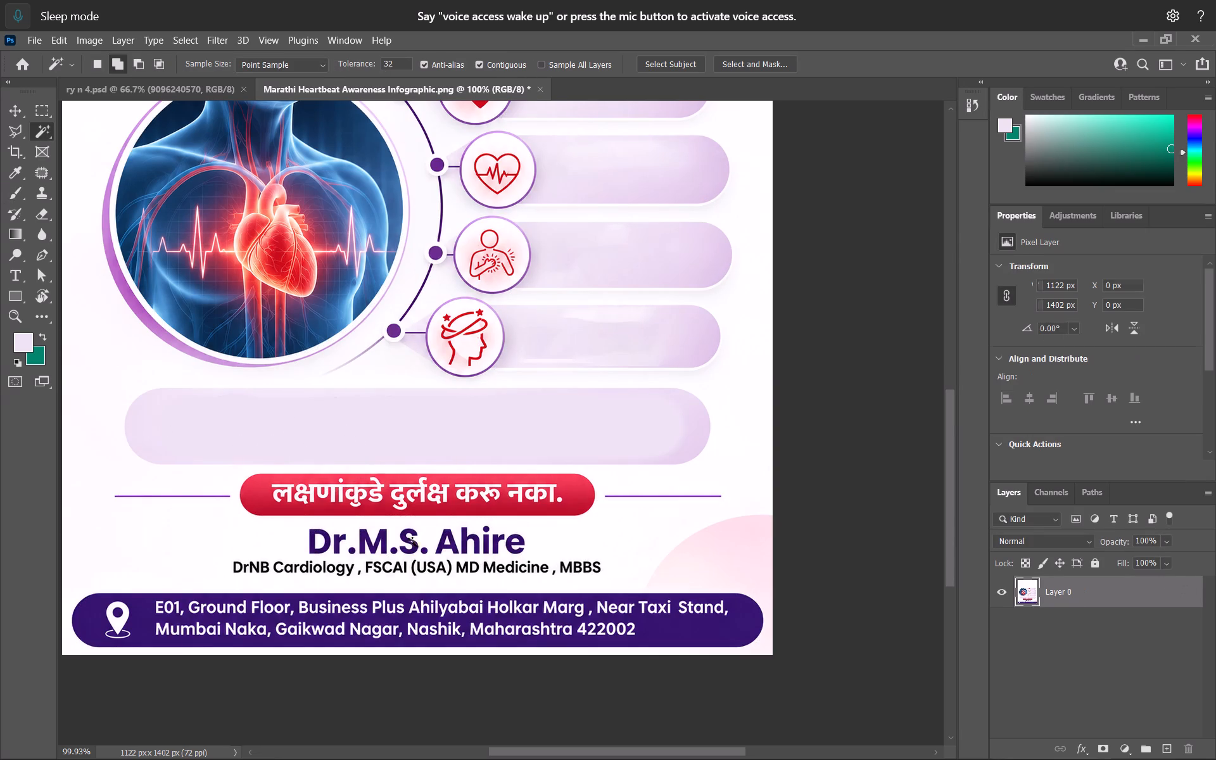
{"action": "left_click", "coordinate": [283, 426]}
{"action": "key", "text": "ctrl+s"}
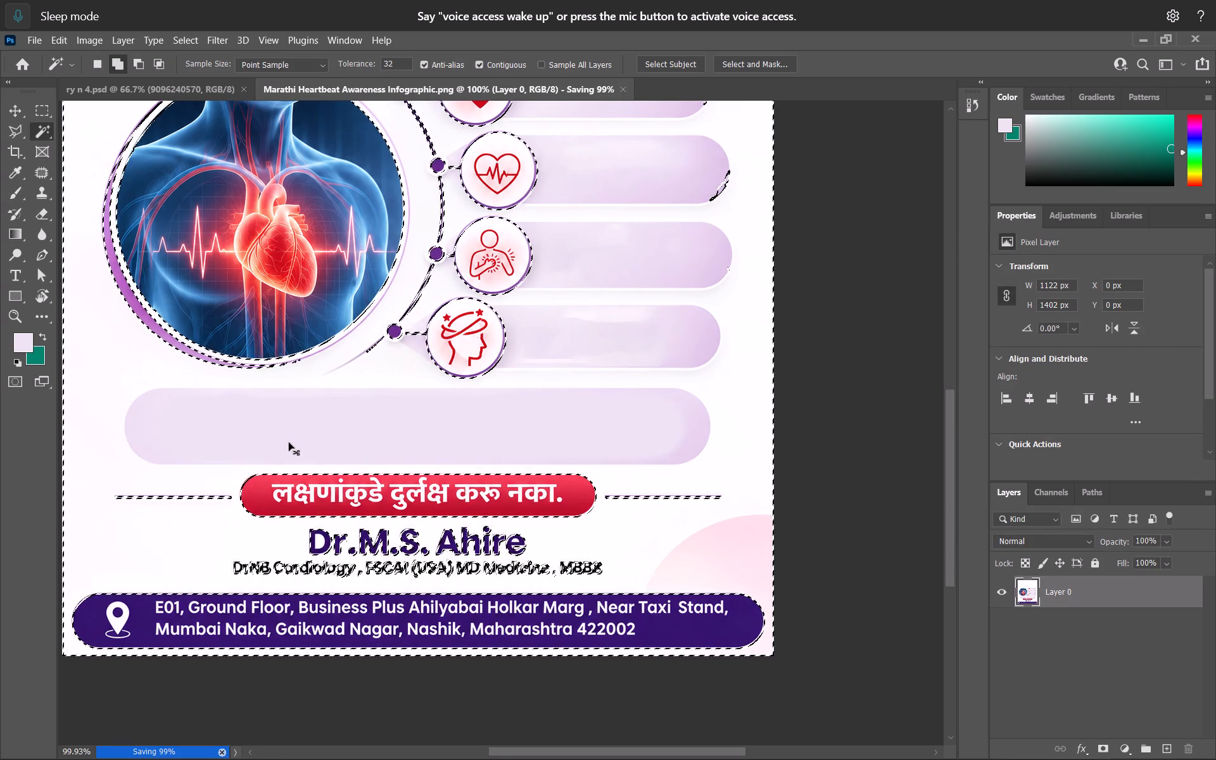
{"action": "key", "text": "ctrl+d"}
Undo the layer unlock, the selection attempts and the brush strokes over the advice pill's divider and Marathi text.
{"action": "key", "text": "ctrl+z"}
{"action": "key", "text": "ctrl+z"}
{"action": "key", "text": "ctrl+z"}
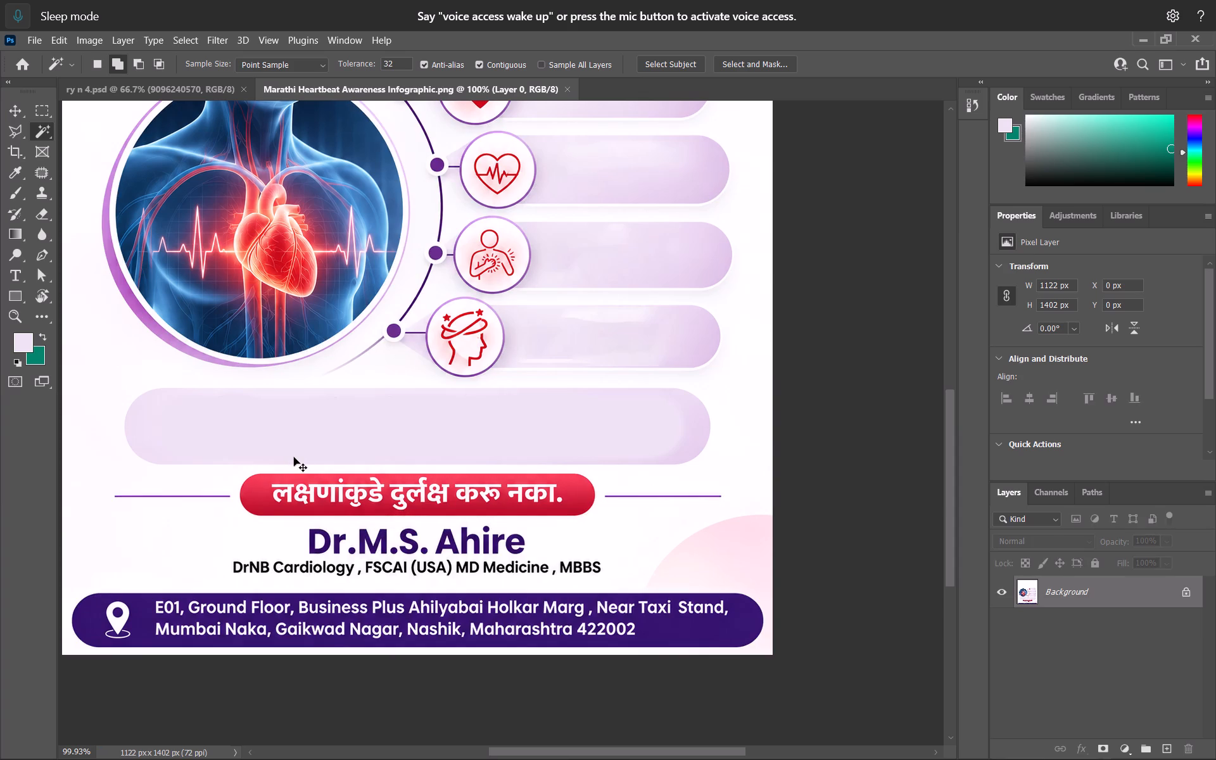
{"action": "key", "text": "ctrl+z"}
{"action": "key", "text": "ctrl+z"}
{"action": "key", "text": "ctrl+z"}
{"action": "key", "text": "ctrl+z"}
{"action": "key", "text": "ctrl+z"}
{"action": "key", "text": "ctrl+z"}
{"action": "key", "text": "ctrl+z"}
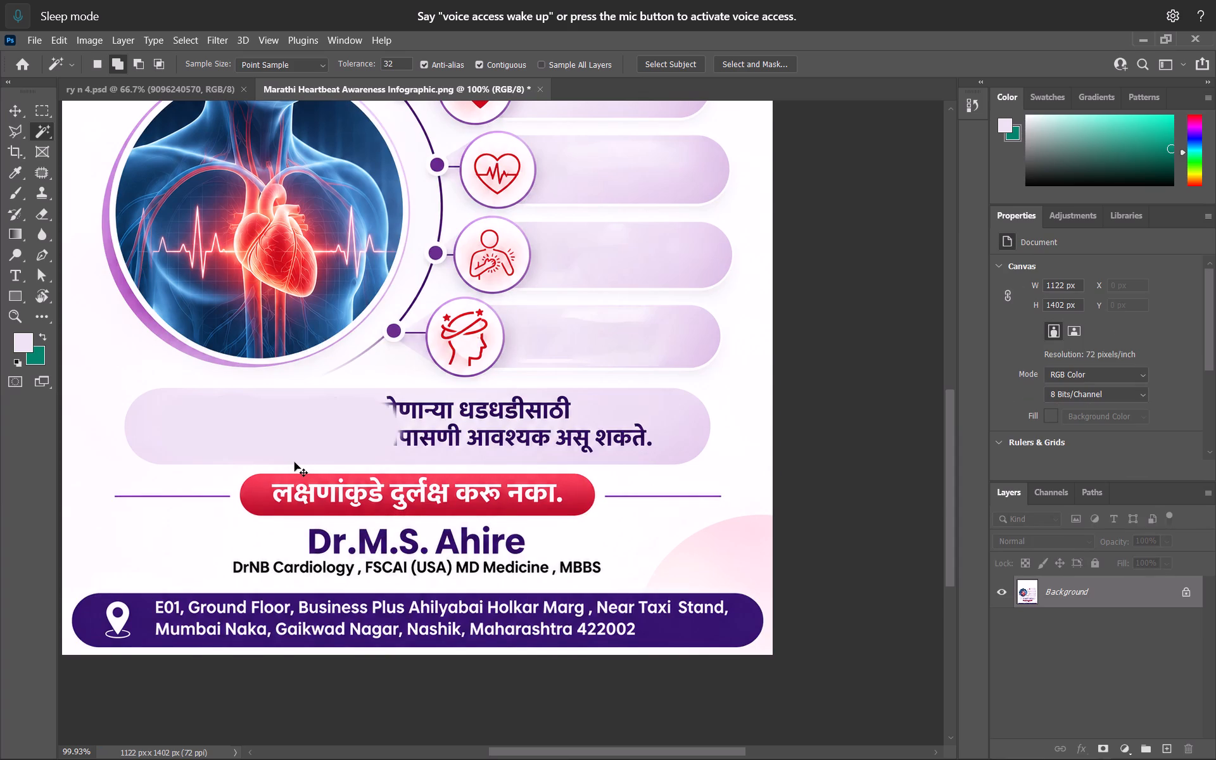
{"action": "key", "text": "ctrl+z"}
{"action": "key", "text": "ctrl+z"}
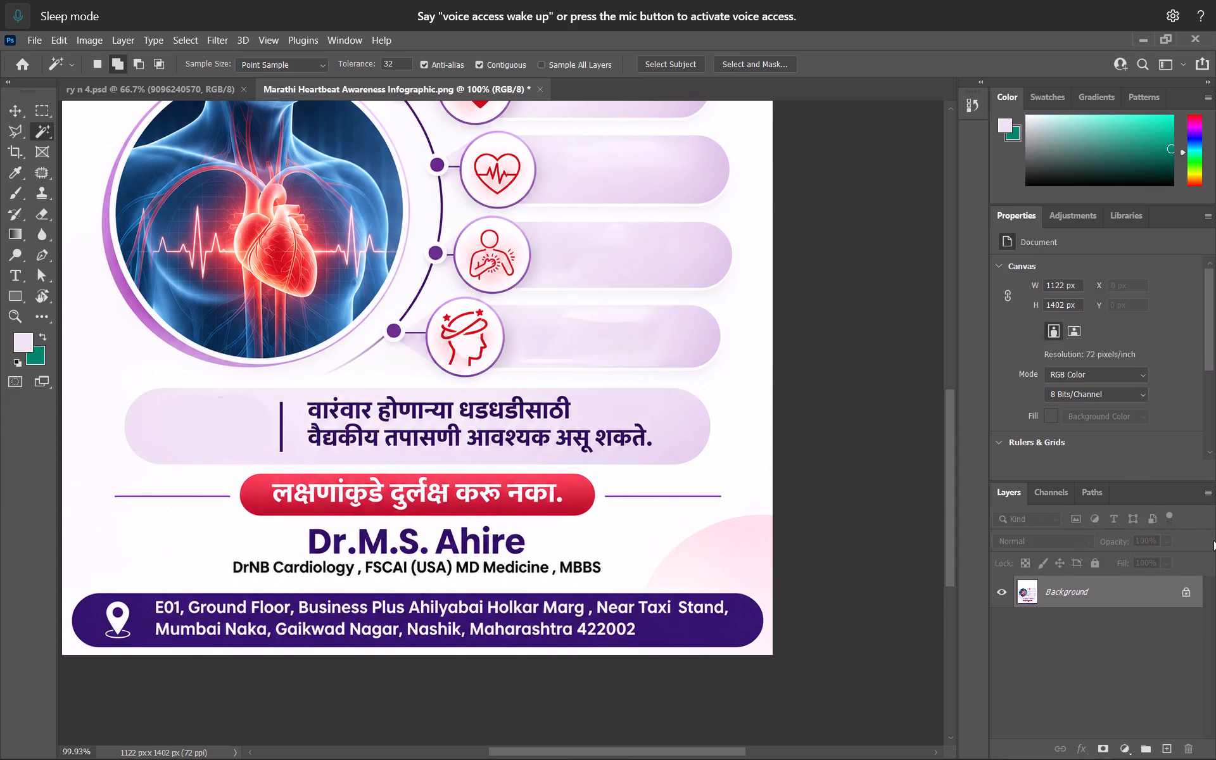
Unlock the Background layer and select the advice pill's lavender background with the Magic Wand, sampling near its rounded end.
{"action": "left_click", "coordinate": [1184, 594]}
{"action": "left_click", "coordinate": [203, 434]}
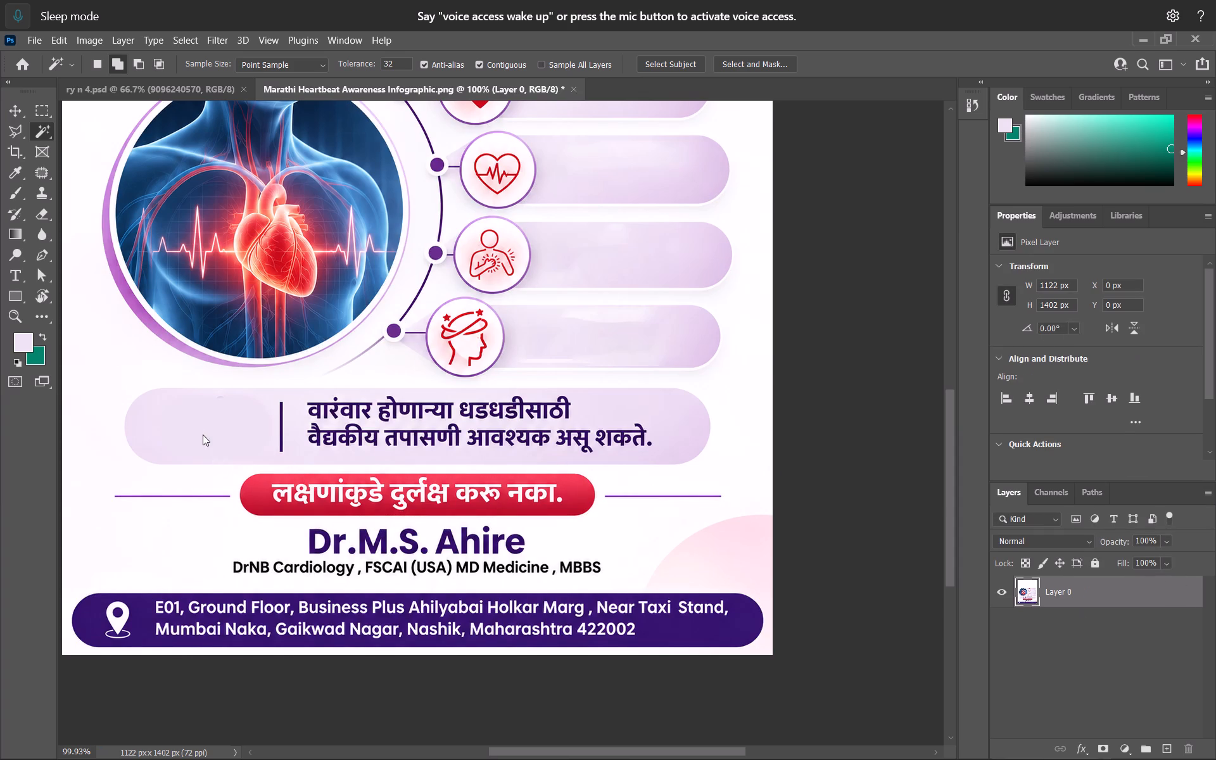
{"action": "key", "text": "ctrl+d"}
{"action": "left_click", "coordinate": [205, 419]}
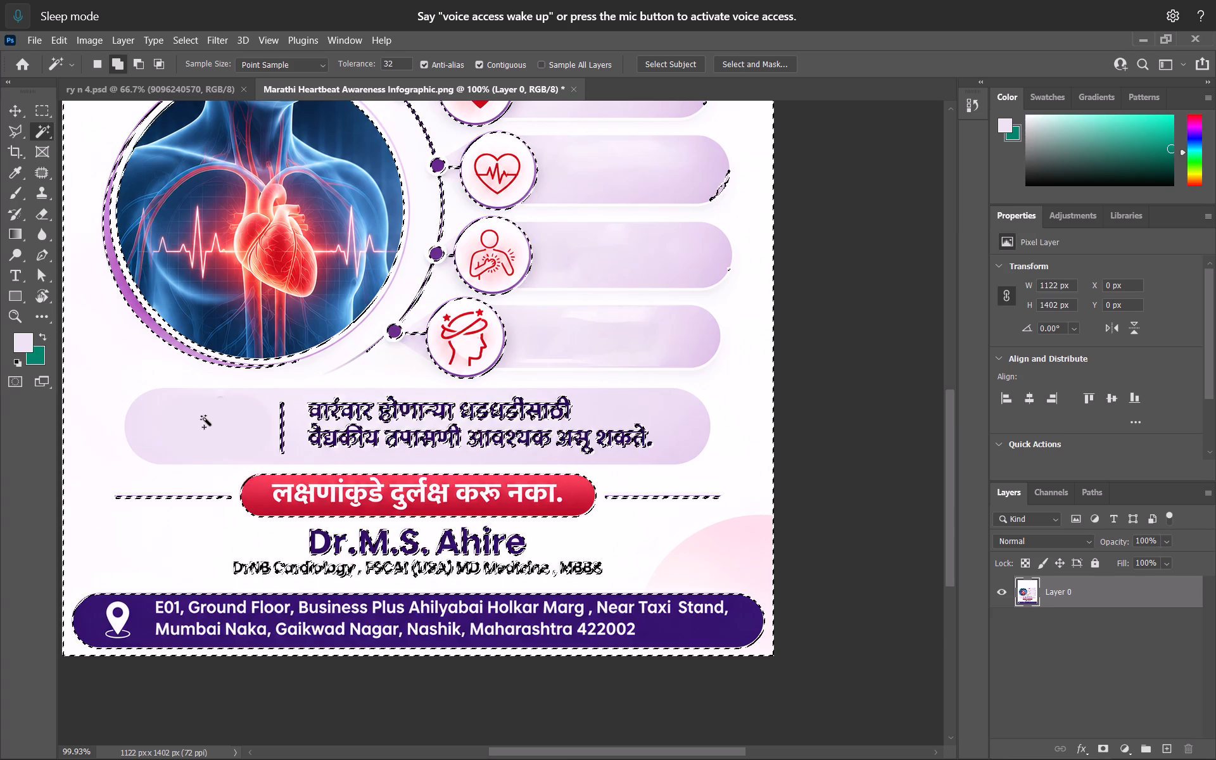
{"action": "key", "text": "ctrl+d"}
{"action": "left_click", "coordinate": [707, 426]}
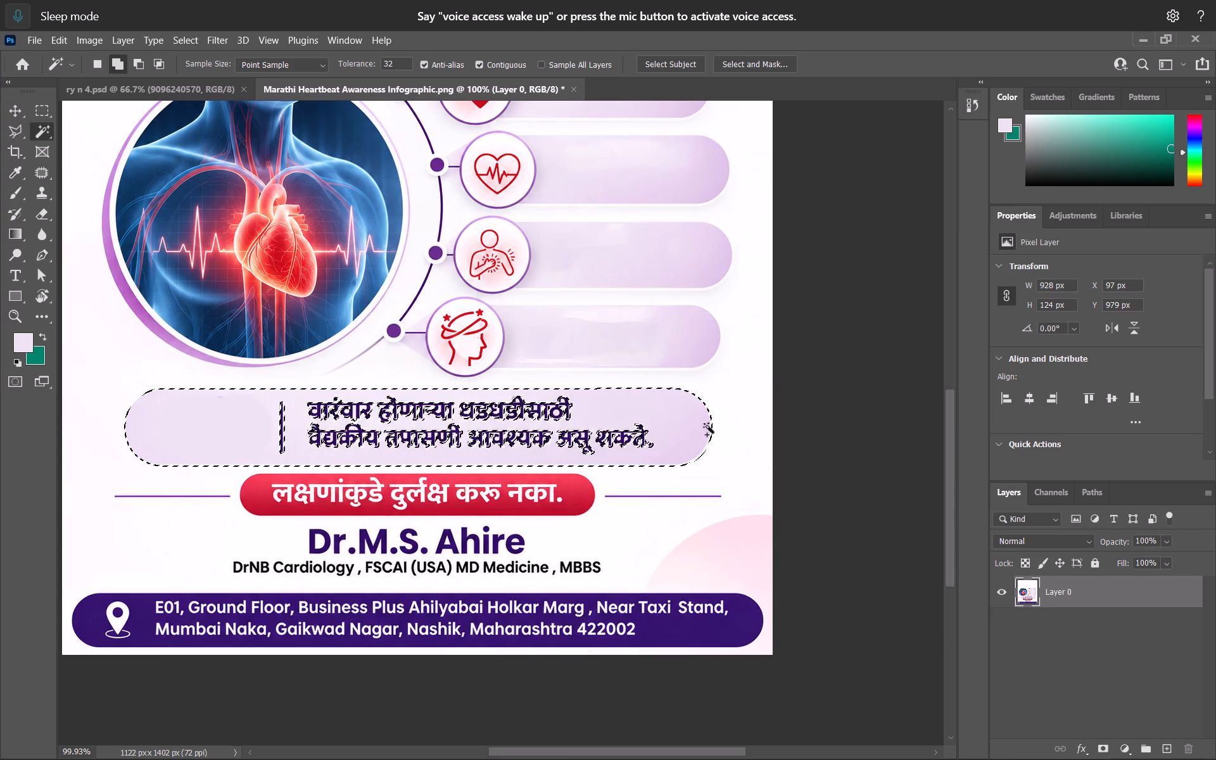
Extend the advice pill selection over its divider and two-line Marathi text with additional rectangular selections.
{"action": "scroll", "coordinate": [613, 439], "scroll_direction": "up", "scroll_amount": 3, "text": "alt"}
{"action": "left_click", "coordinate": [611, 440]}
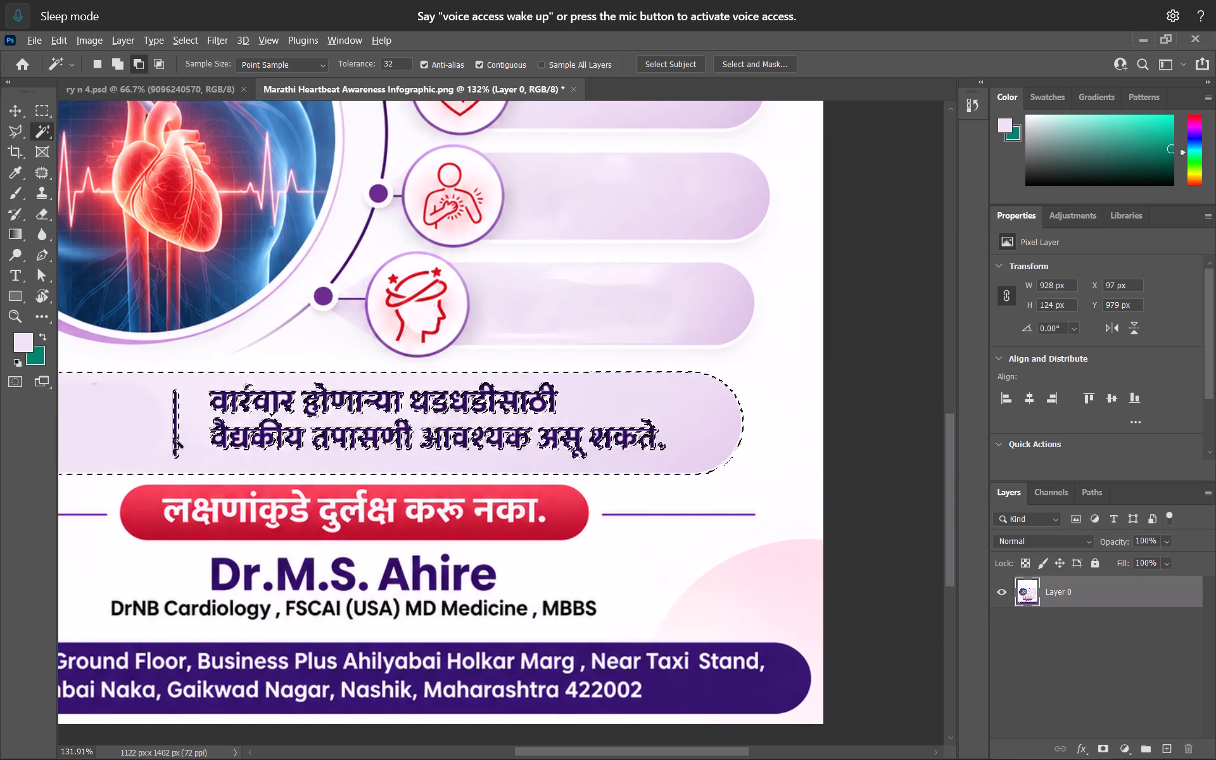
{"action": "scroll", "coordinate": [176, 441], "scroll_direction": "down", "scroll_amount": 4, "text": "alt"}
{"action": "scroll", "coordinate": [196, 427], "scroll_direction": "up", "scroll_amount": 4, "text": "alt"}
{"action": "left_click", "coordinate": [209, 441]}
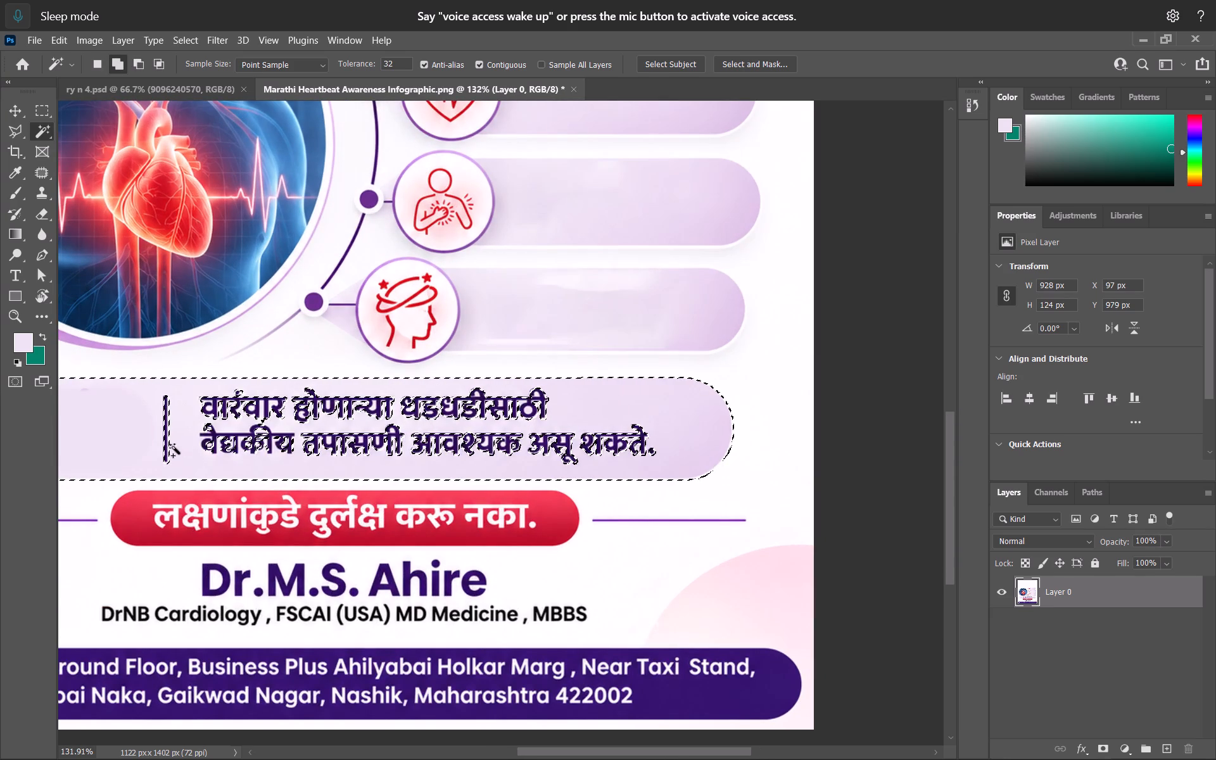
{"action": "left_click", "coordinate": [163, 433]}
{"action": "left_click", "coordinate": [30, 113]}
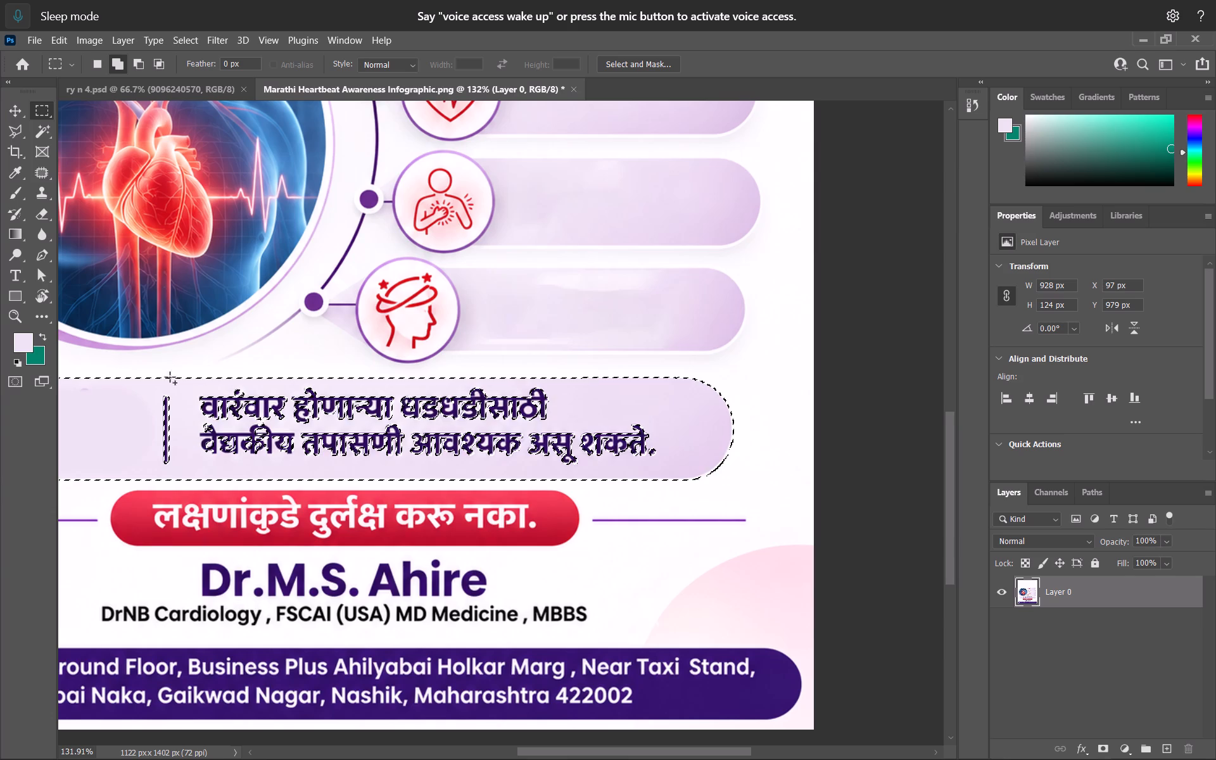
{"action": "left_click_drag", "start_coordinate": [152, 388], "coordinate": [645, 478]}
{"action": "left_click", "coordinate": [647, 478]}
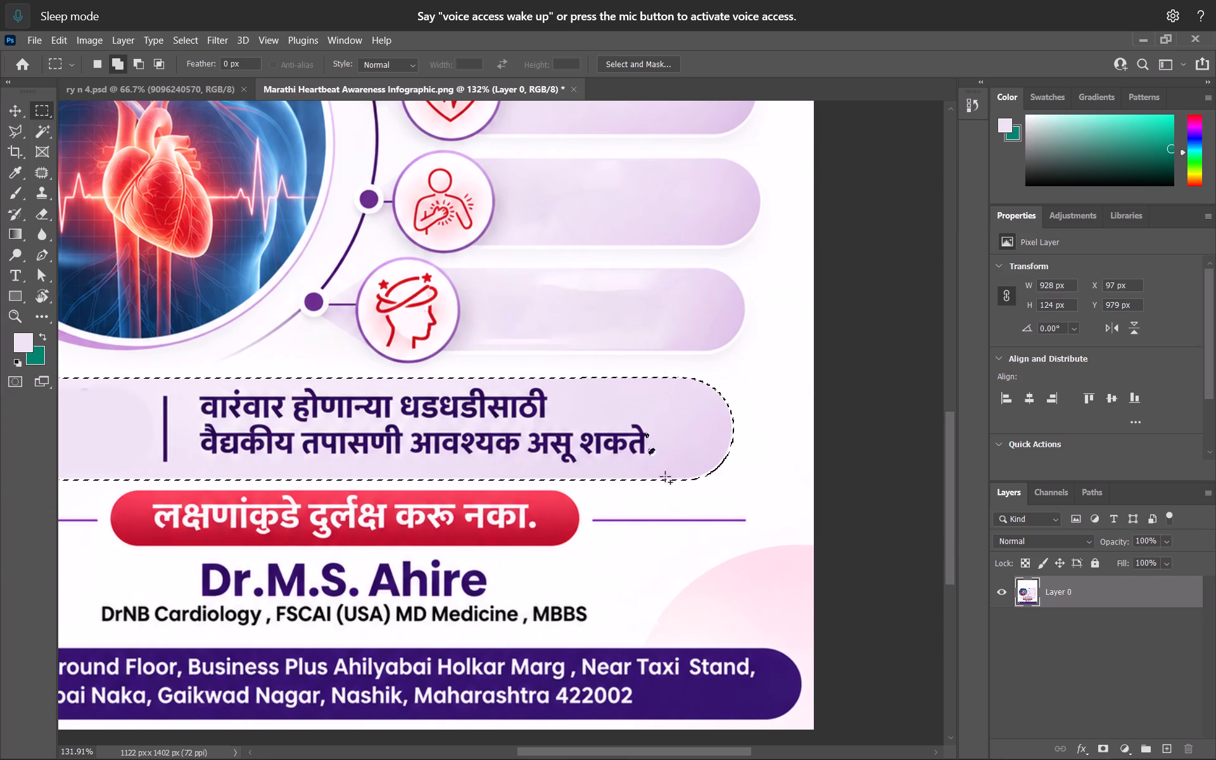
{"action": "left_click_drag", "start_coordinate": [668, 464], "coordinate": [614, 421]}
{"action": "scroll", "coordinate": [589, 472], "scroll_direction": "down", "scroll_amount": 4, "text": "alt"}
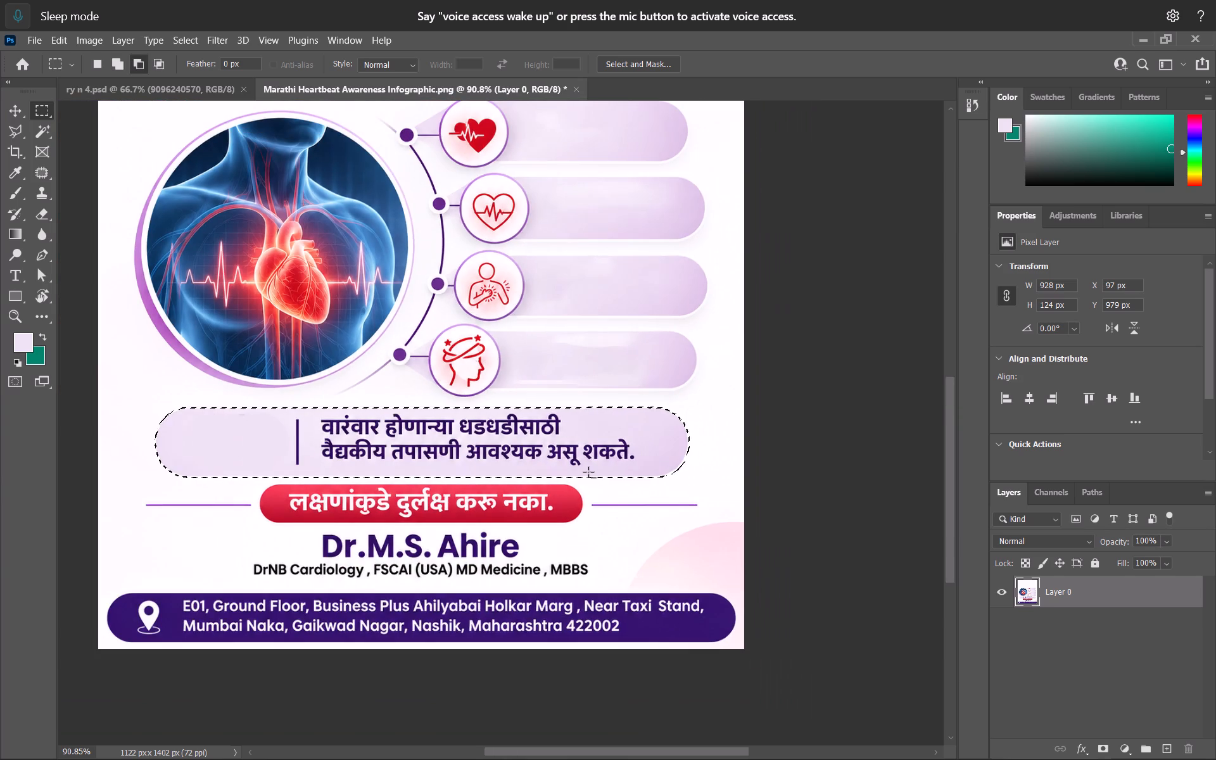
Paint the selected advice pill solid lavender with a 244 px brush, using a color sampled near its end, then deselect.
{"action": "key", "text": "b"}
{"action": "left_click", "coordinate": [676, 454], "text": "alt"}
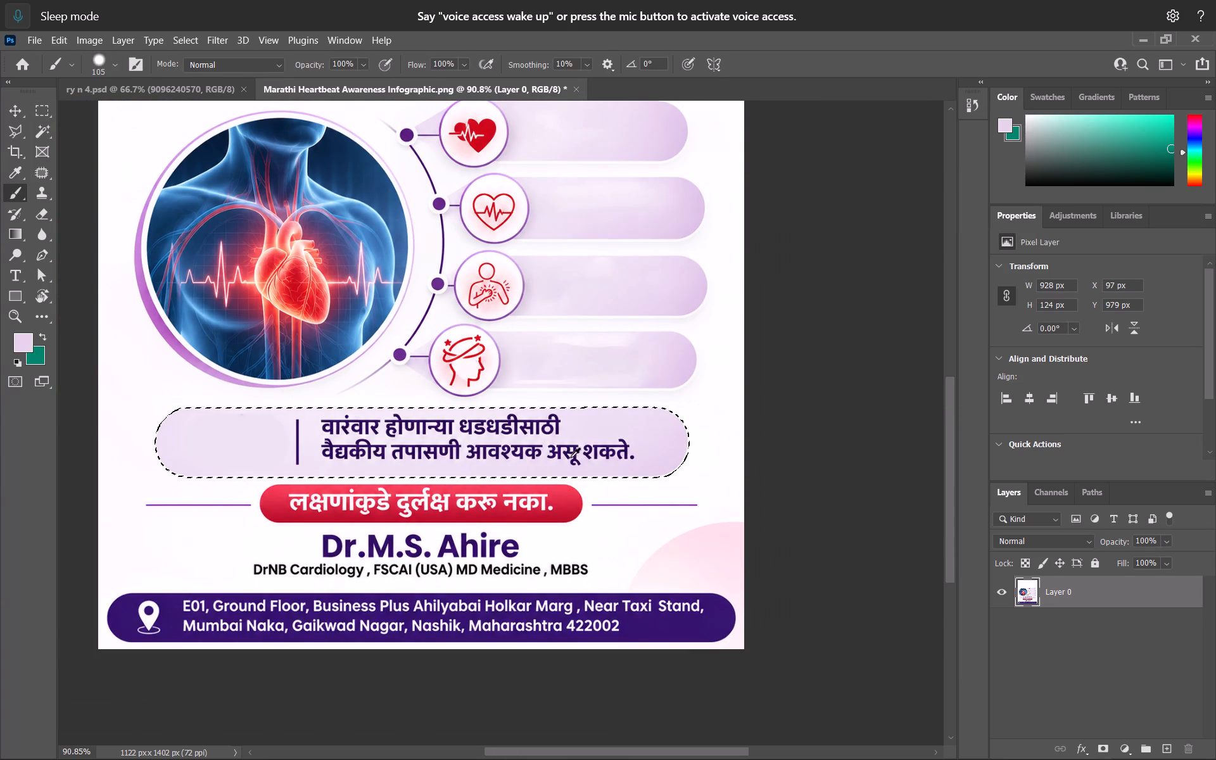
{"action": "right_click_drag", "start_coordinate": [571, 457], "coordinate": [621, 464], "text": "alt"}
{"action": "left_click_drag", "start_coordinate": [683, 443], "coordinate": [858, 434]}
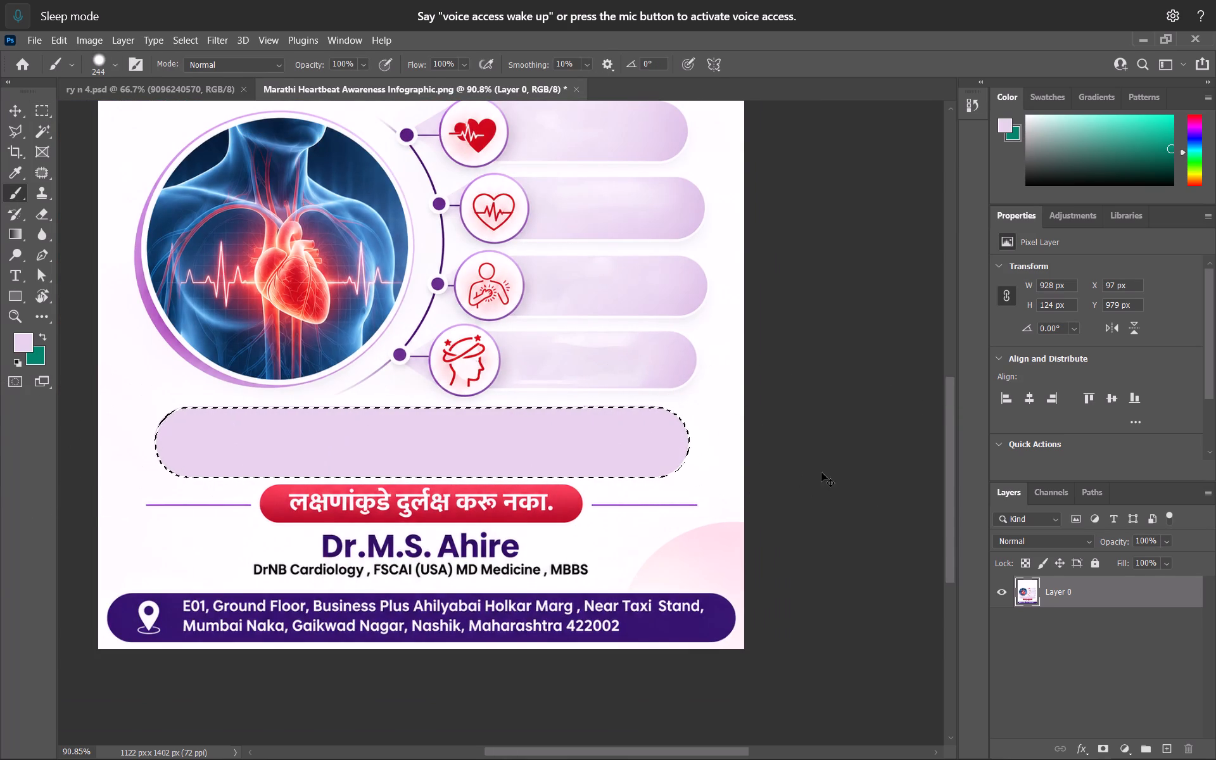
{"action": "key", "text": "ctrl+d"}
{"action": "scroll", "coordinate": [471, 385], "scroll_direction": "down", "scroll_amount": 4, "text": "alt"}
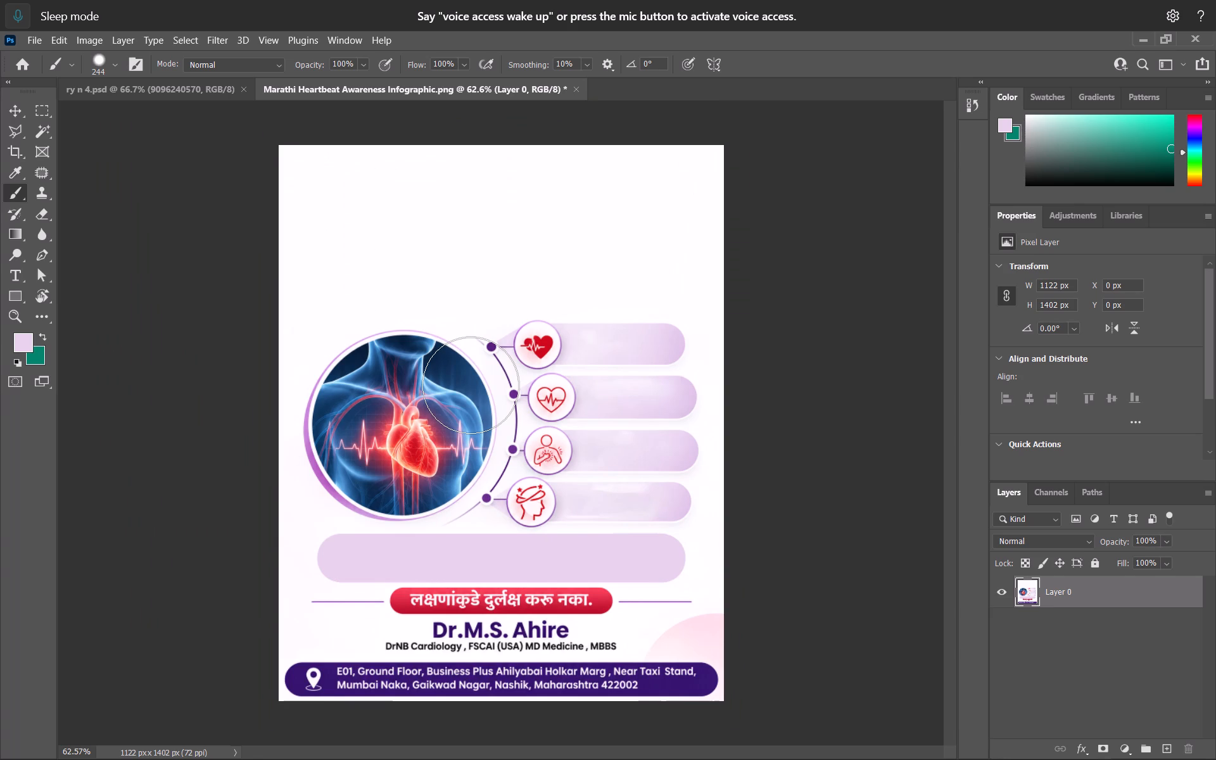
Paint lavender brush marks over the chest illustration's edge beside the first two connector dots.
{"action": "left_click_drag", "start_coordinate": [471, 385], "coordinate": [456, 375]}
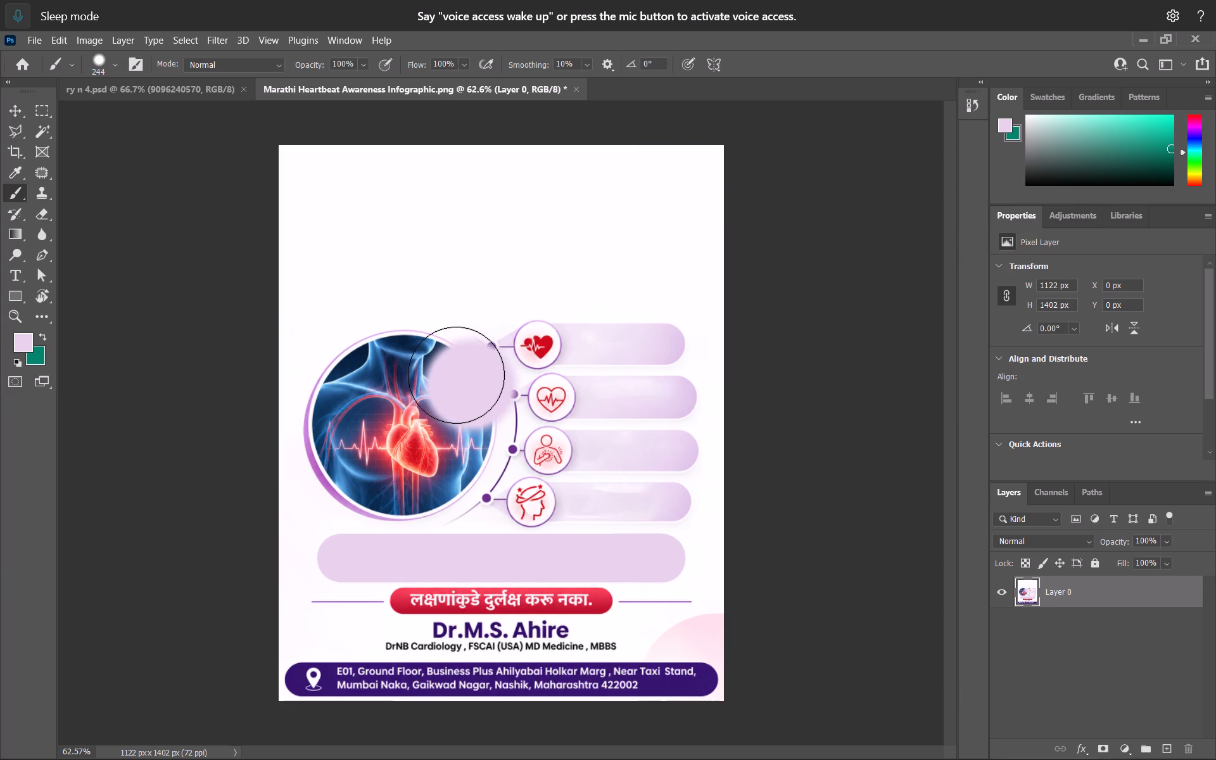
{"action": "right_click", "coordinate": [456, 375]}
{"action": "left_click", "coordinate": [456, 375]}
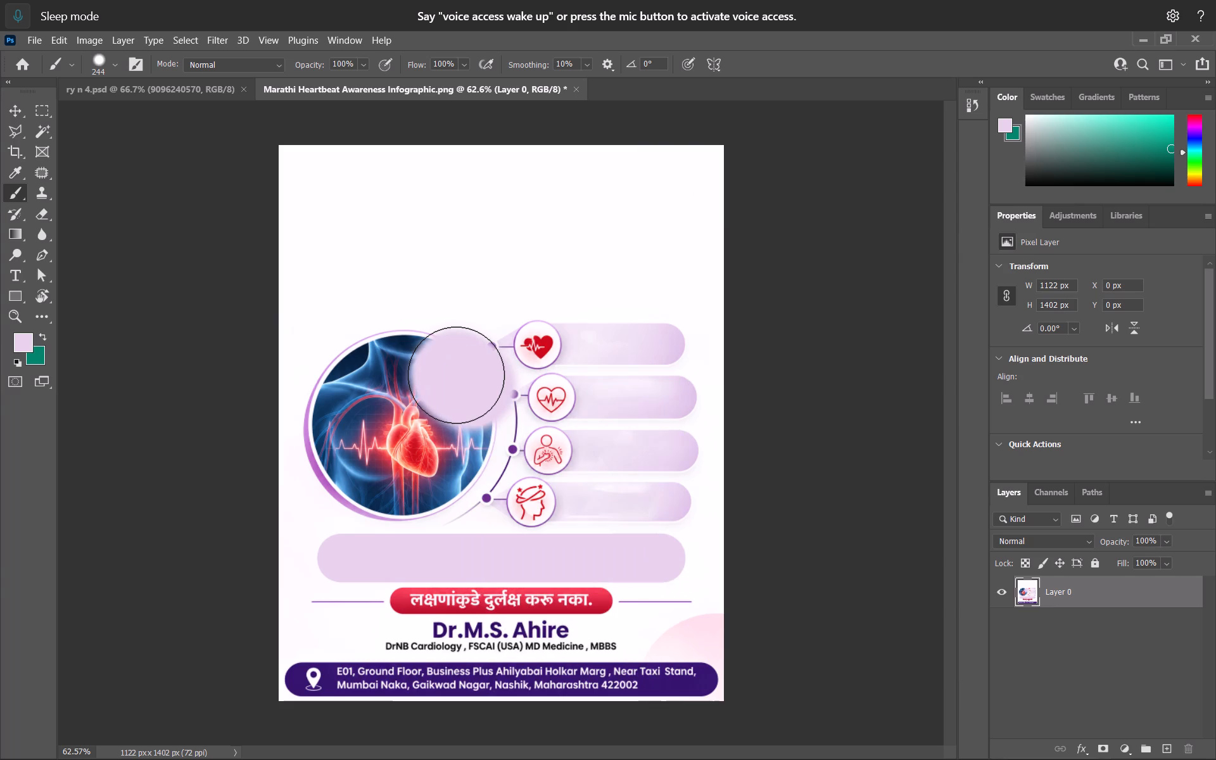
{"action": "left_click", "coordinate": [456, 375]}
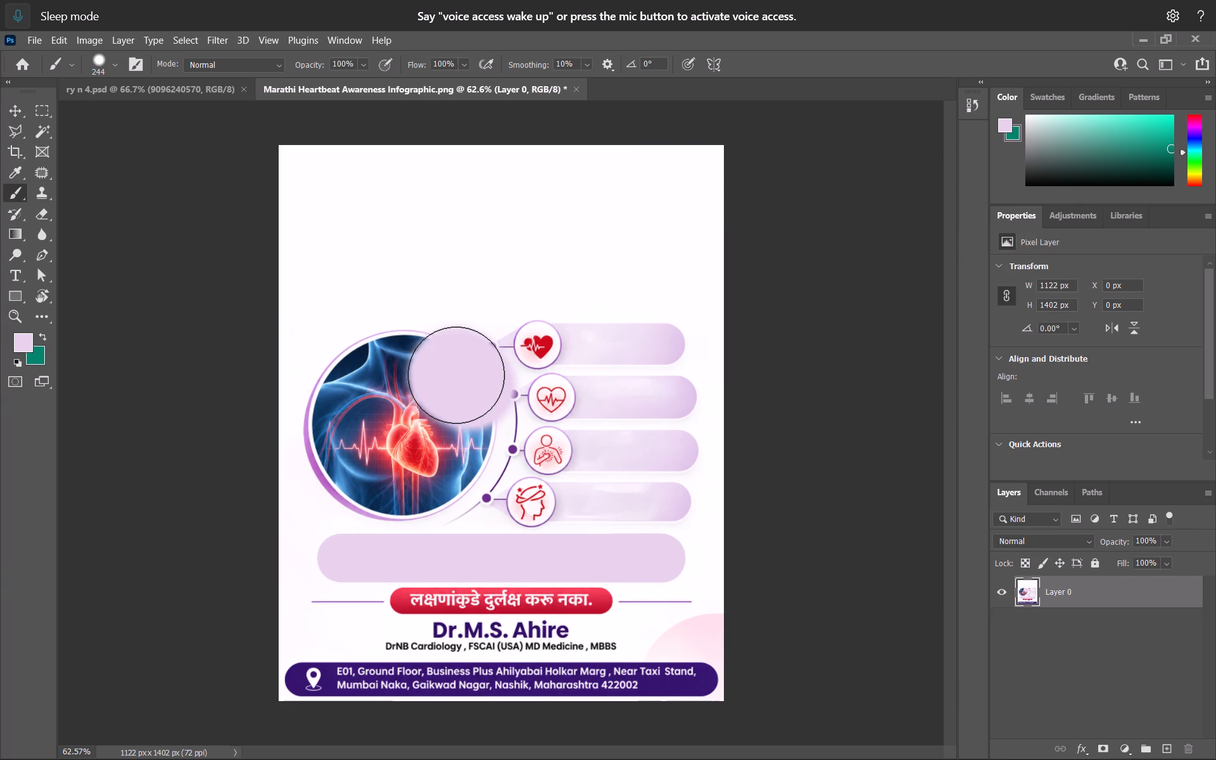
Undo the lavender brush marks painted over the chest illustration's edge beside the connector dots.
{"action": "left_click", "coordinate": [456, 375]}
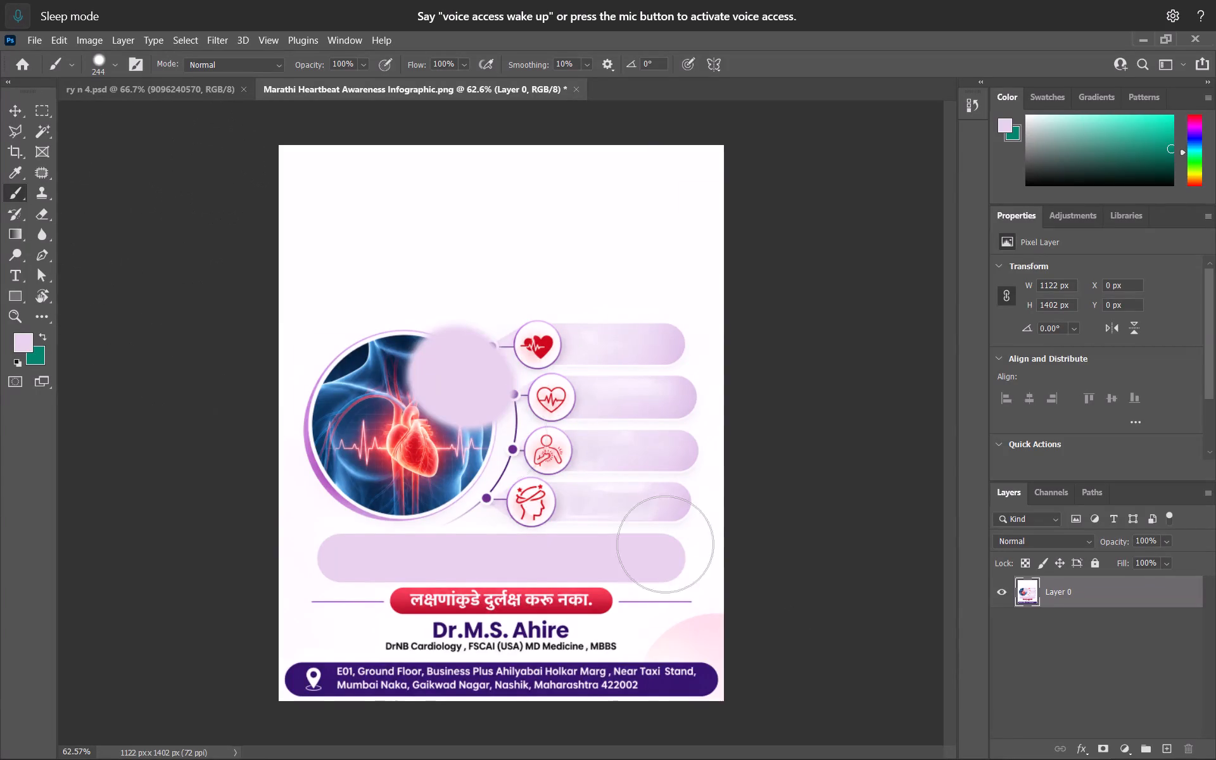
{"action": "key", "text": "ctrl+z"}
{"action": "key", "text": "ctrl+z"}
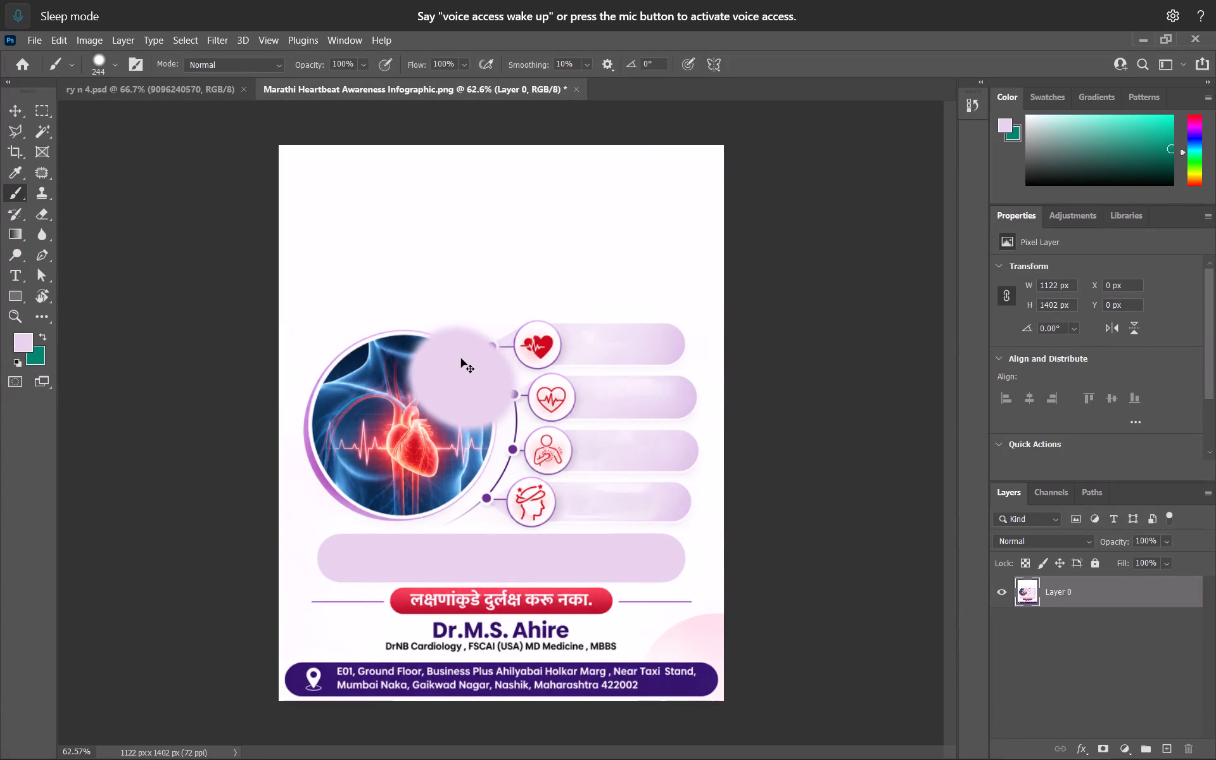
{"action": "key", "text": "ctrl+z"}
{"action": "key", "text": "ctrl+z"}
Paint out the address bar, doctor's details and red pill with the 244 px brush, using the near-white background color sampled beside them.
{"action": "scroll", "coordinate": [507, 557], "scroll_direction": "up", "scroll_amount": 4, "text": "alt"}
{"action": "key", "text": "space"}
{"action": "key", "text": "space"}
{"action": "key", "text": "space"}
{"action": "key", "text": "space"}
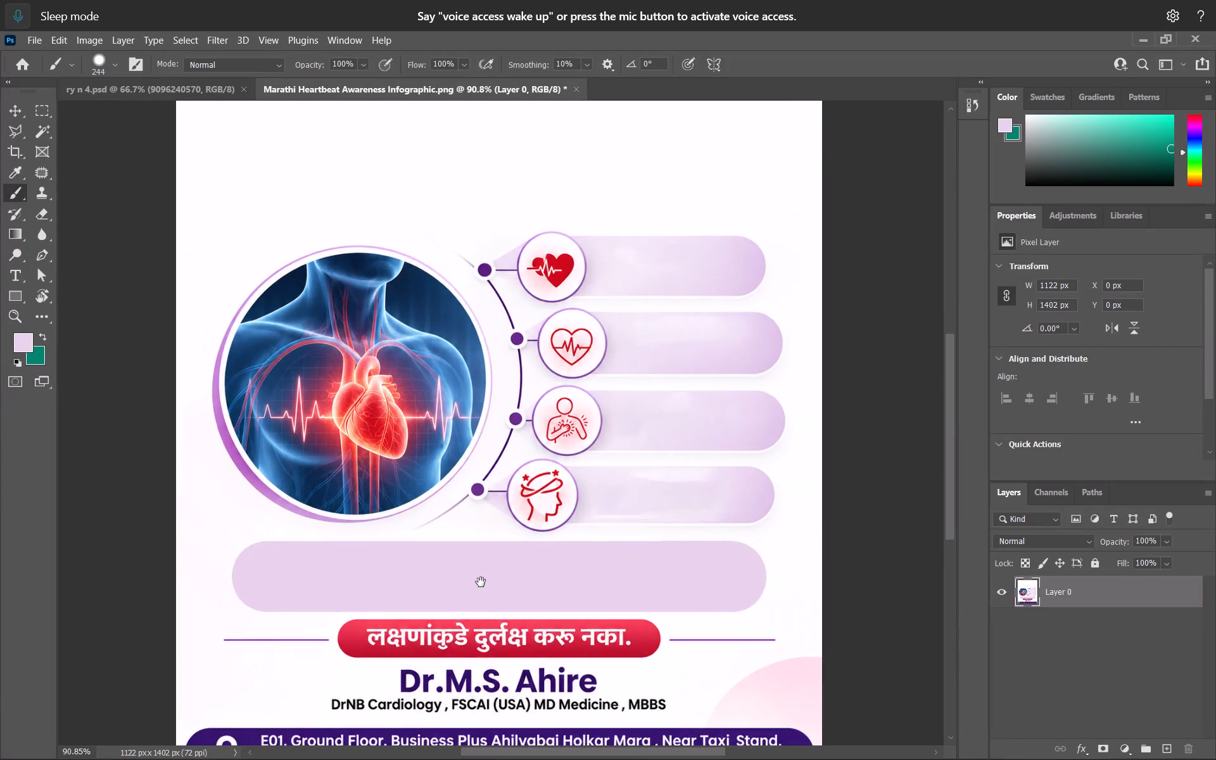
{"action": "left_click_drag", "start_coordinate": [481, 582], "coordinate": [483, 281]}
{"action": "left_click", "coordinate": [196, 424], "text": "alt"}
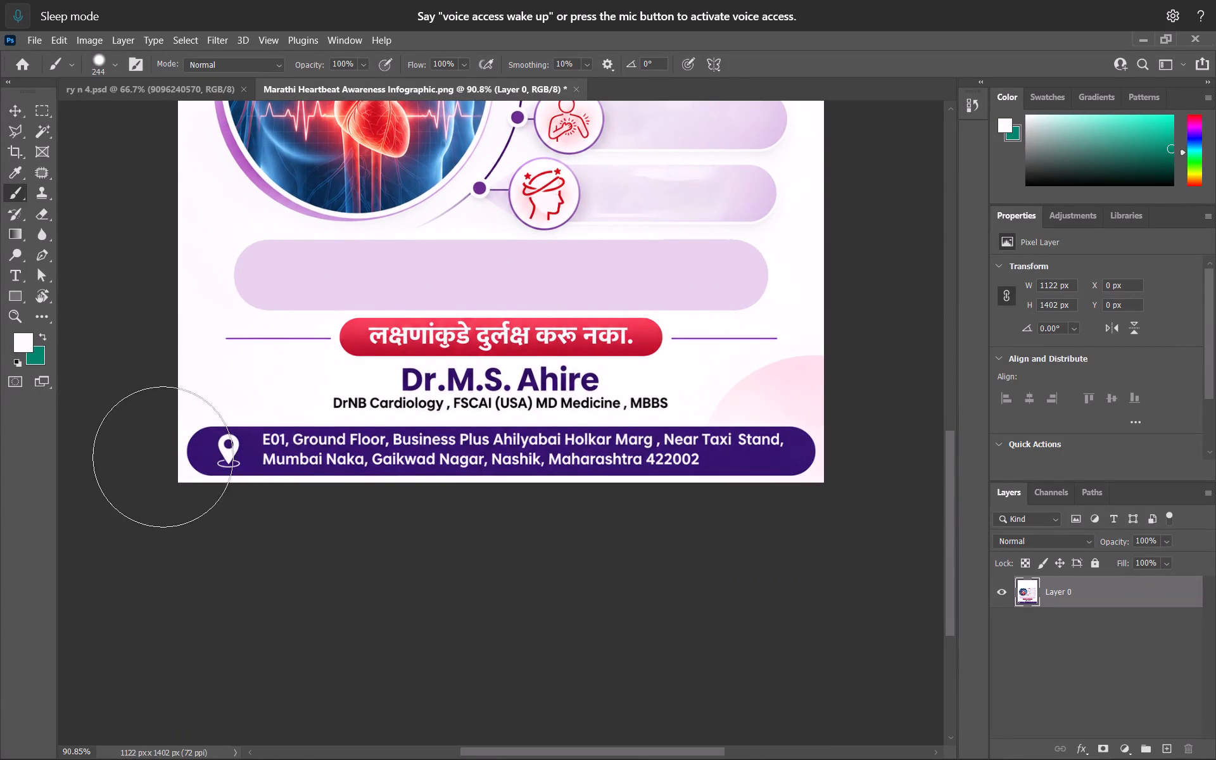
{"action": "left_click_drag", "start_coordinate": [163, 457], "coordinate": [270, 391]}
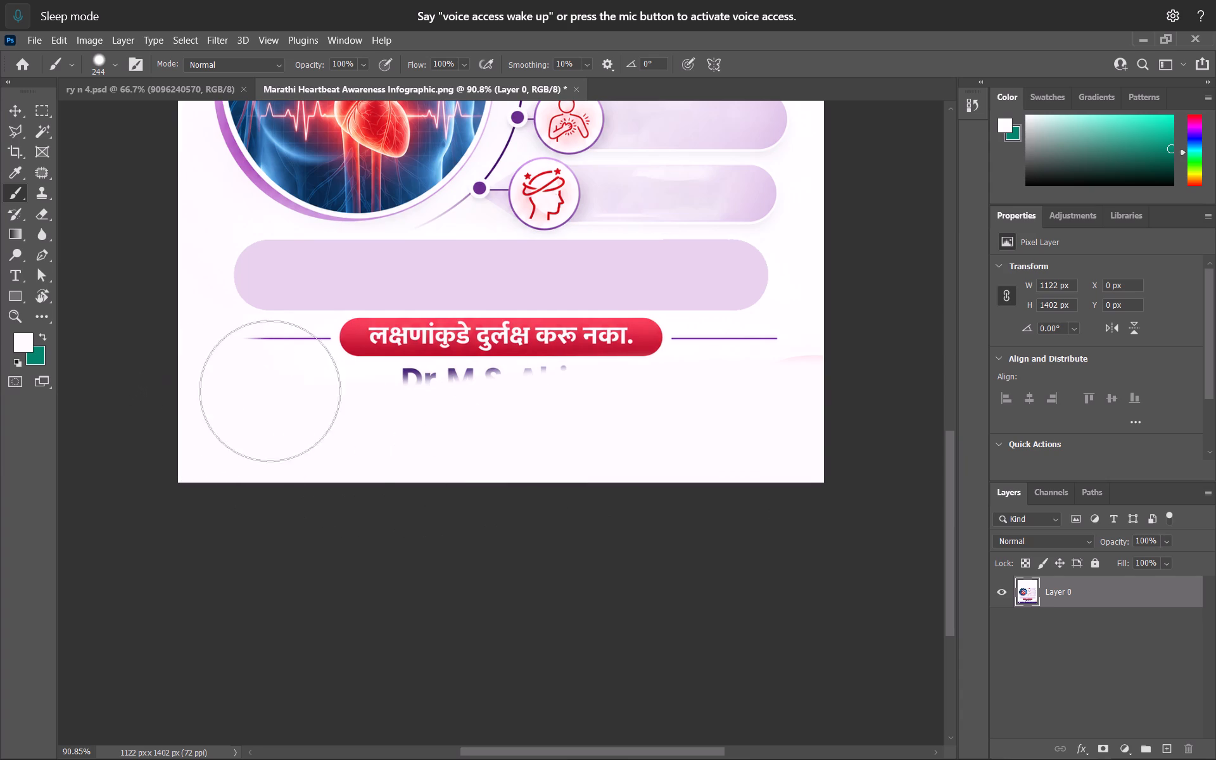
{"action": "left_click_drag", "start_coordinate": [270, 391], "coordinate": [858, 376]}
Paint out the red strip left below the lavender advice pill with a 99 px brush.
{"action": "scroll", "coordinate": [493, 343], "scroll_direction": "up", "scroll_amount": 2, "text": "alt"}
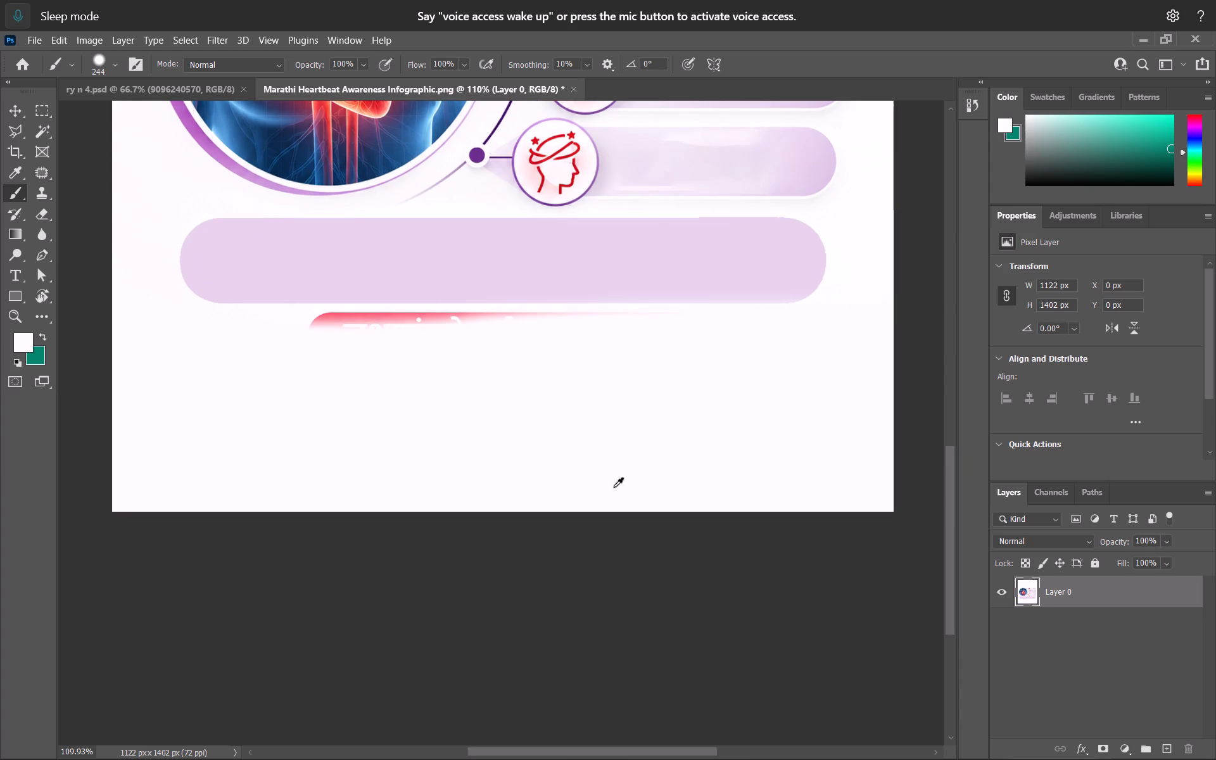
{"action": "scroll", "coordinate": [472, 292], "scroll_direction": "up", "scroll_amount": 3, "text": "alt"}
{"action": "right_click_drag", "start_coordinate": [544, 389], "coordinate": [454, 388], "text": "alt"}
{"action": "left_click_drag", "start_coordinate": [275, 358], "coordinate": [308, 358]}
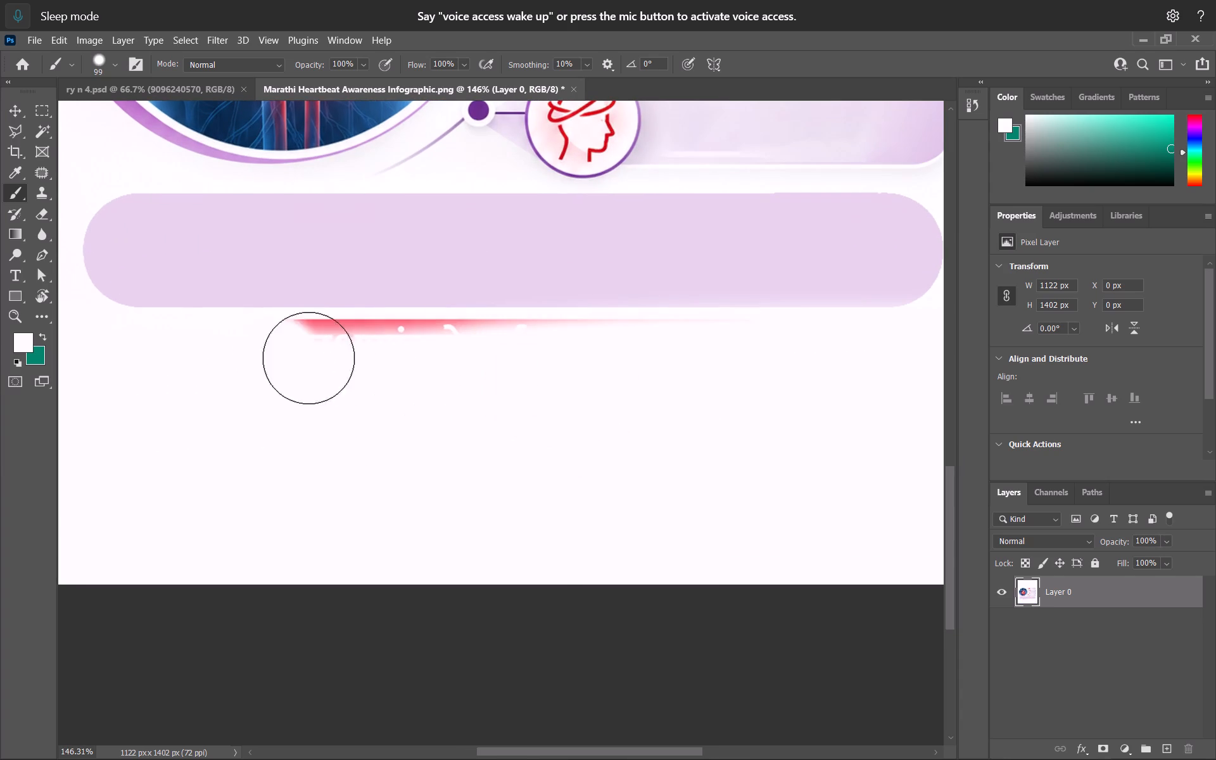
{"action": "left_click_drag", "start_coordinate": [308, 358], "coordinate": [706, 353]}
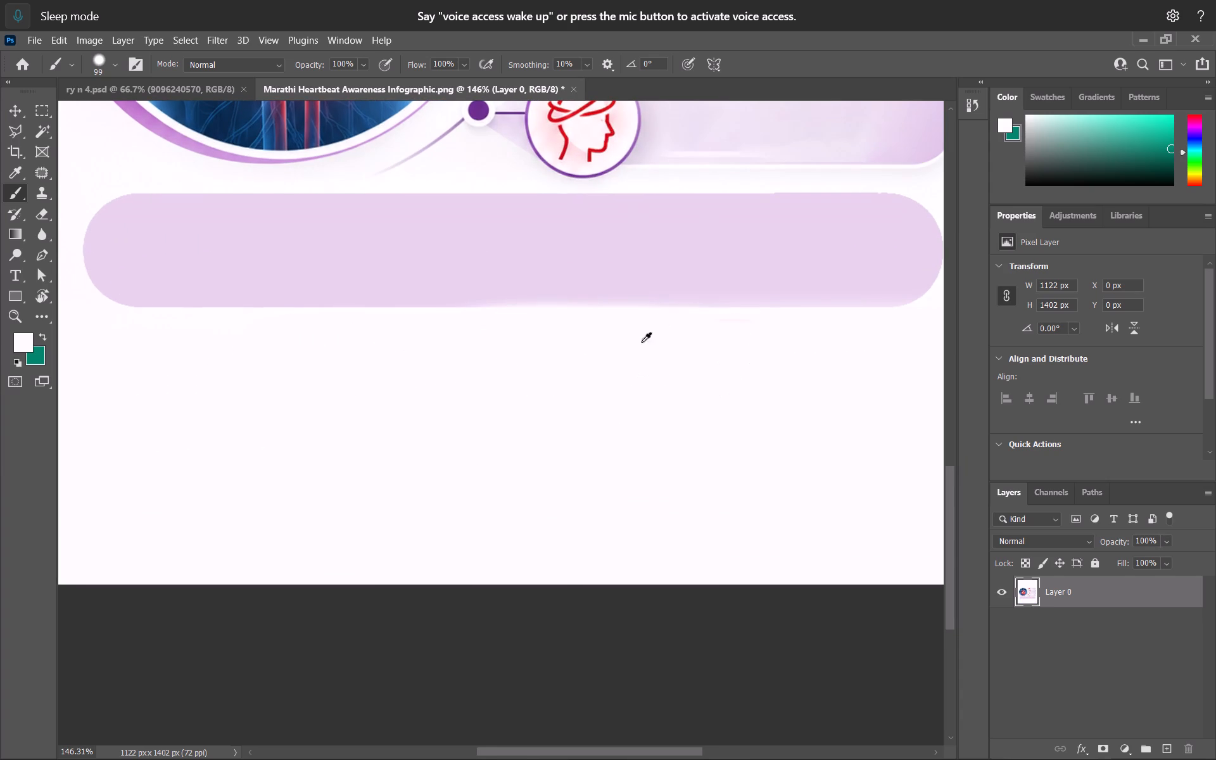
Copy the footer layers (doctor's details, Rhythm Care logo, tagline, divider lines and address bar) from ry n 4.psd into the infographic.
{"action": "scroll", "coordinate": [288, 417], "scroll_direction": "up", "scroll_amount": 1, "text": "alt"}
{"action": "scroll", "coordinate": [365, 327], "scroll_direction": "down", "scroll_amount": 15, "text": "alt"}
{"action": "scroll", "coordinate": [558, 474], "scroll_direction": "up", "scroll_amount": 5, "text": "alt"}
{"action": "scroll", "coordinate": [507, 398], "scroll_direction": "down", "scroll_amount": 1, "text": "alt"}
{"action": "scroll", "coordinate": [506, 396], "scroll_direction": "up", "scroll_amount": 1, "text": "alt"}
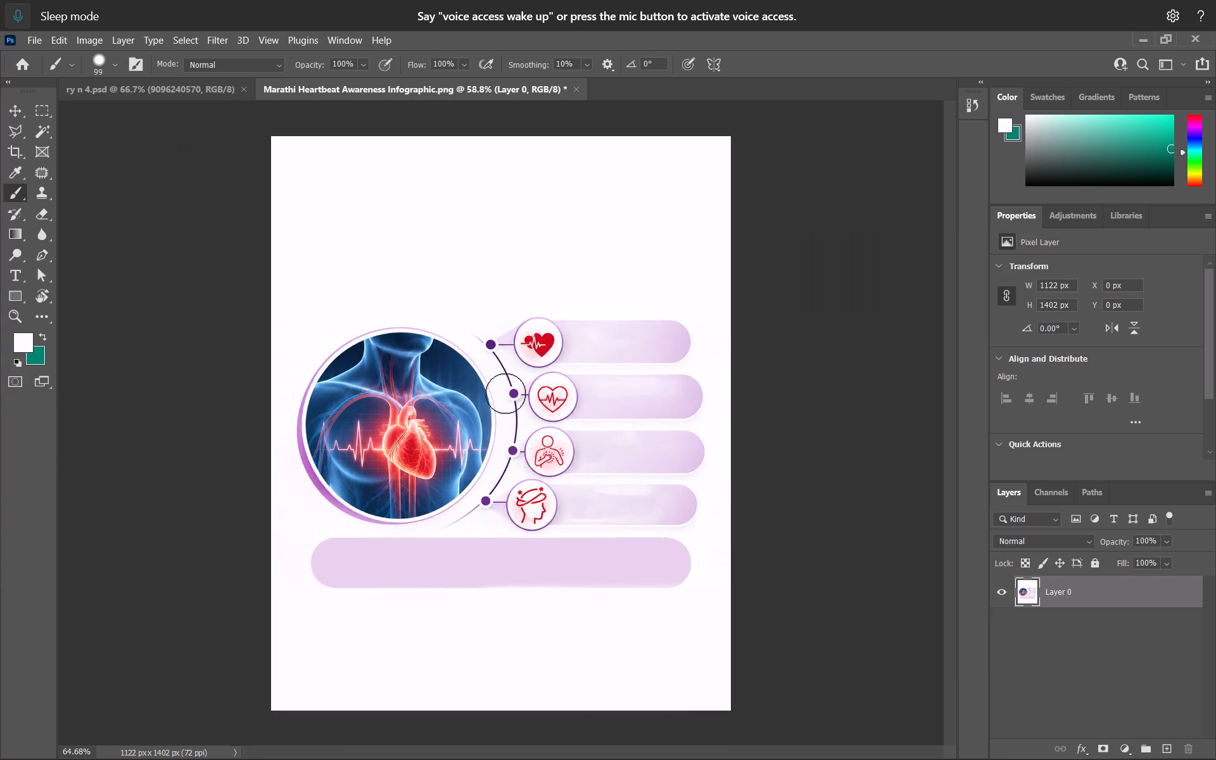
{"action": "key", "text": "space"}
{"action": "key", "text": "space"}
{"action": "key", "text": "space"}
{"action": "key", "text": "space"}
{"action": "key", "text": "space"}
{"action": "left_click_drag", "start_coordinate": [411, 274], "coordinate": [446, 362]}
{"action": "left_click", "coordinate": [18, 117]}
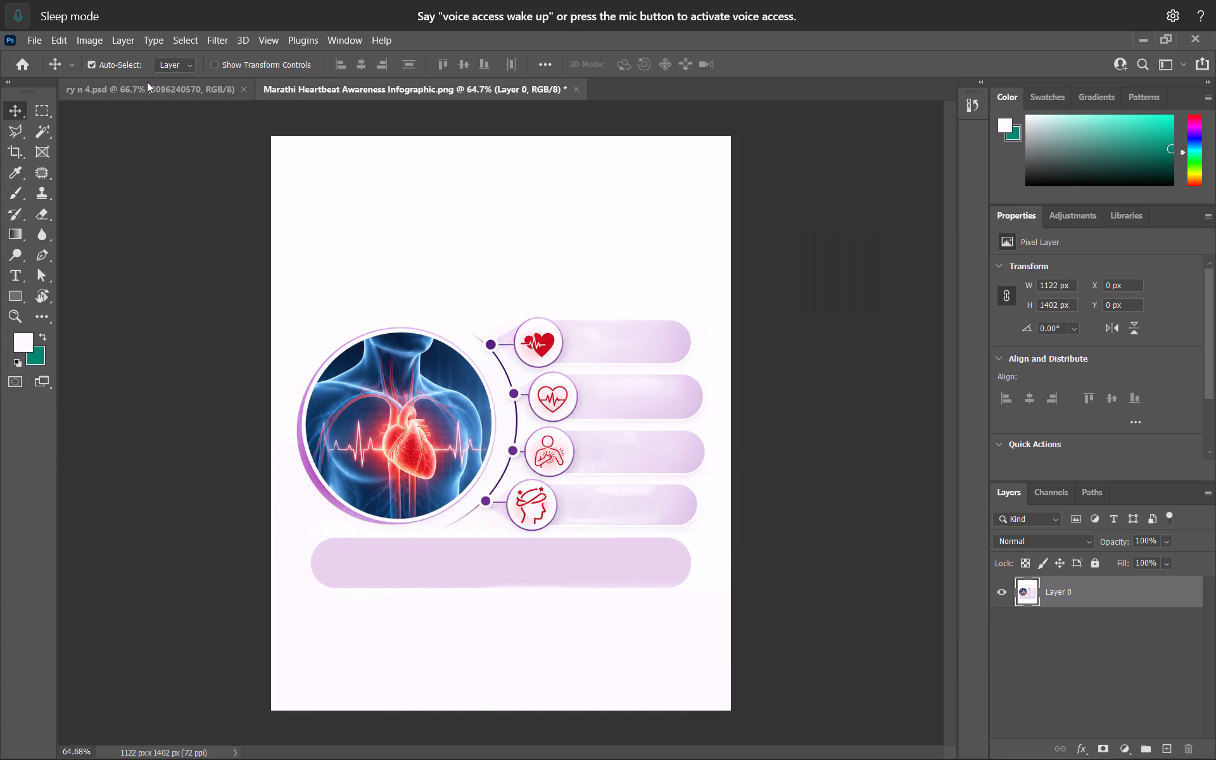
{"action": "left_click", "coordinate": [147, 82]}
{"action": "scroll", "coordinate": [431, 487], "scroll_direction": "down", "scroll_amount": 5, "text": "alt"}
{"action": "left_click", "coordinate": [248, 559]}
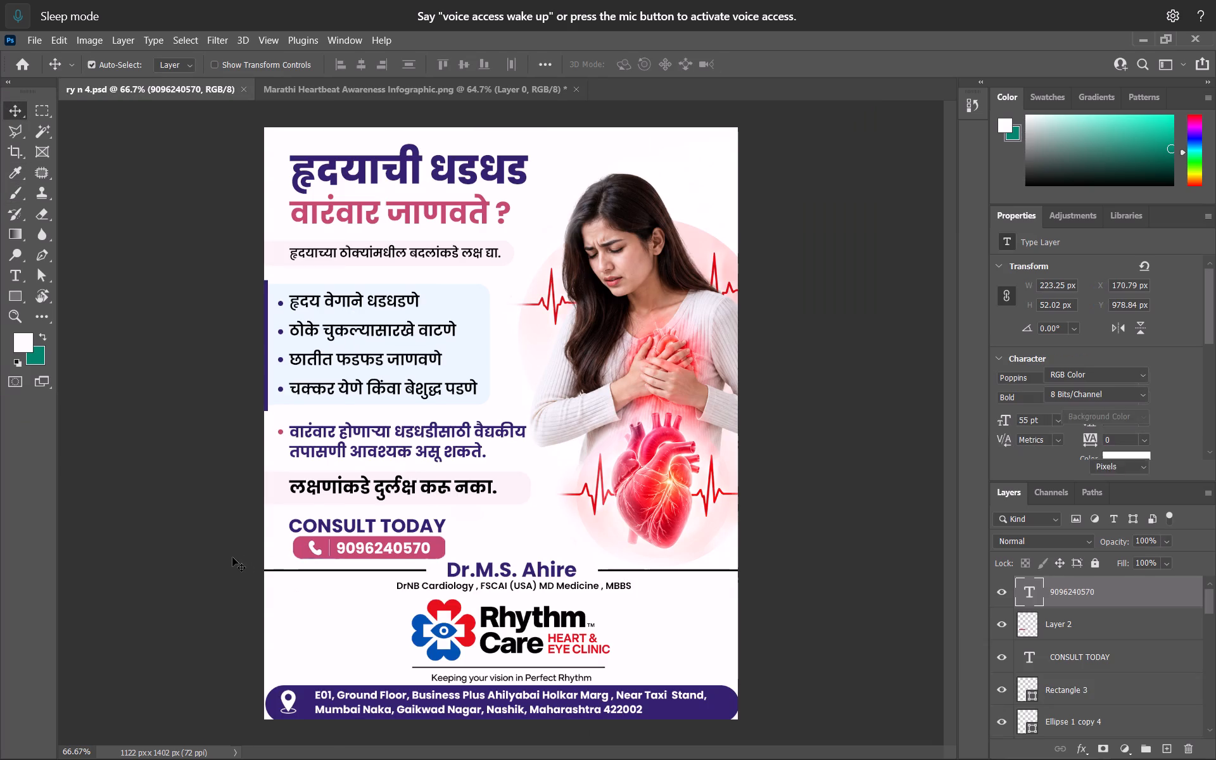
{"action": "left_click_drag", "start_coordinate": [237, 564], "coordinate": [849, 759]}
{"action": "left_click", "coordinate": [548, 524], "text": "shift"}
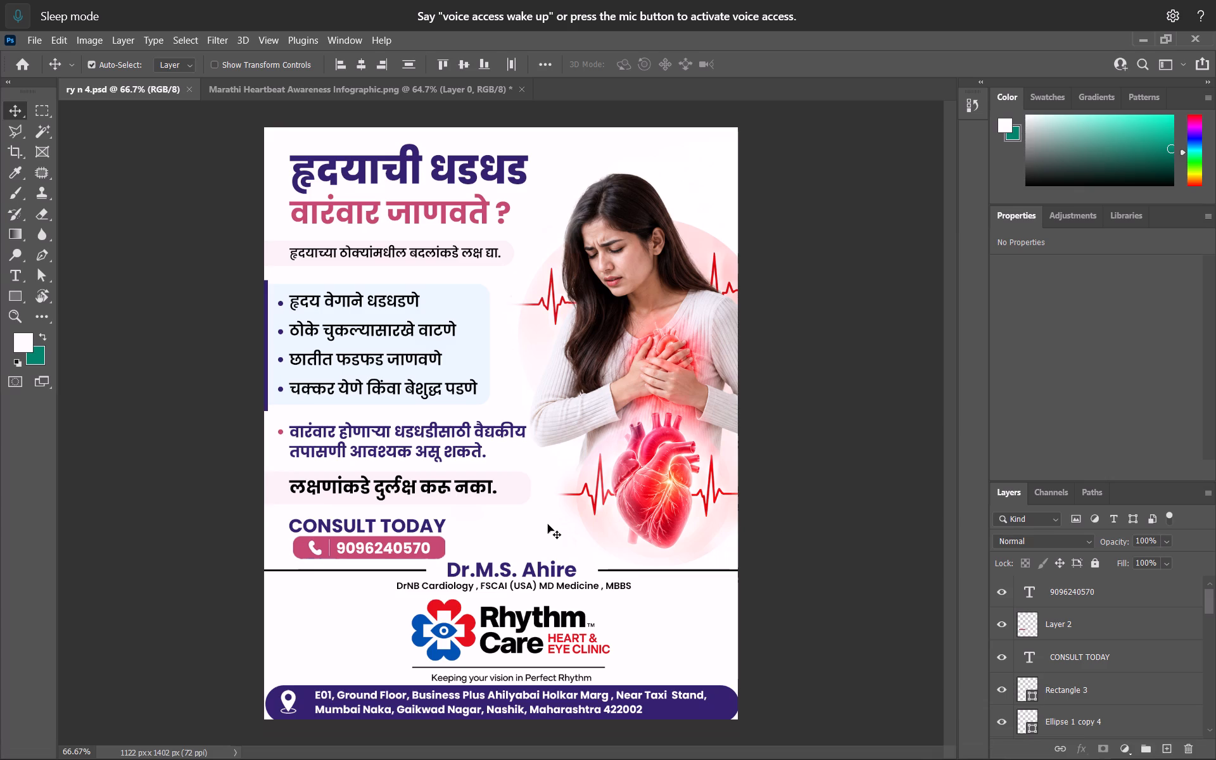
{"action": "key", "text": "ctrl+c"}
{"action": "left_click", "coordinate": [446, 94]}
{"action": "key", "text": "ctrl+v"}
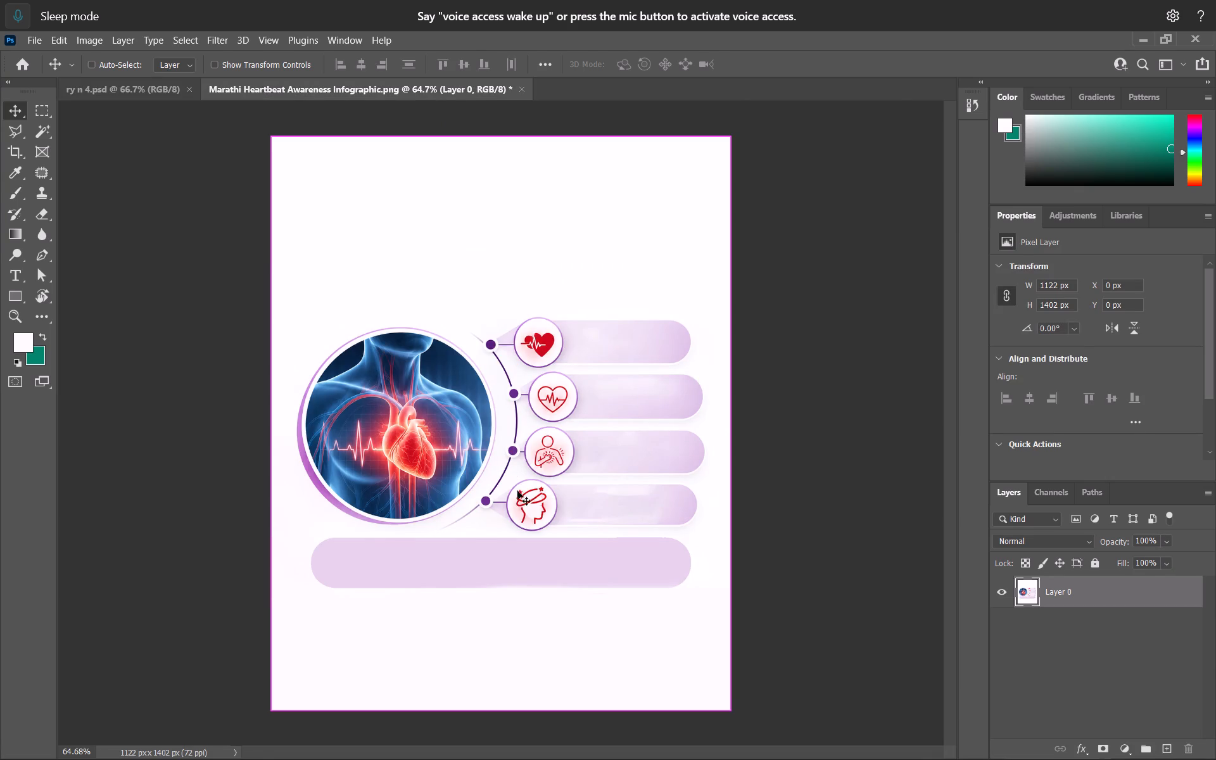
Select the pasted footer layers without Layer 0 and move them down so the address bar sits at the canvas's bottom edge.
{"action": "left_click_drag", "start_coordinate": [507, 417], "coordinate": [497, 566]}
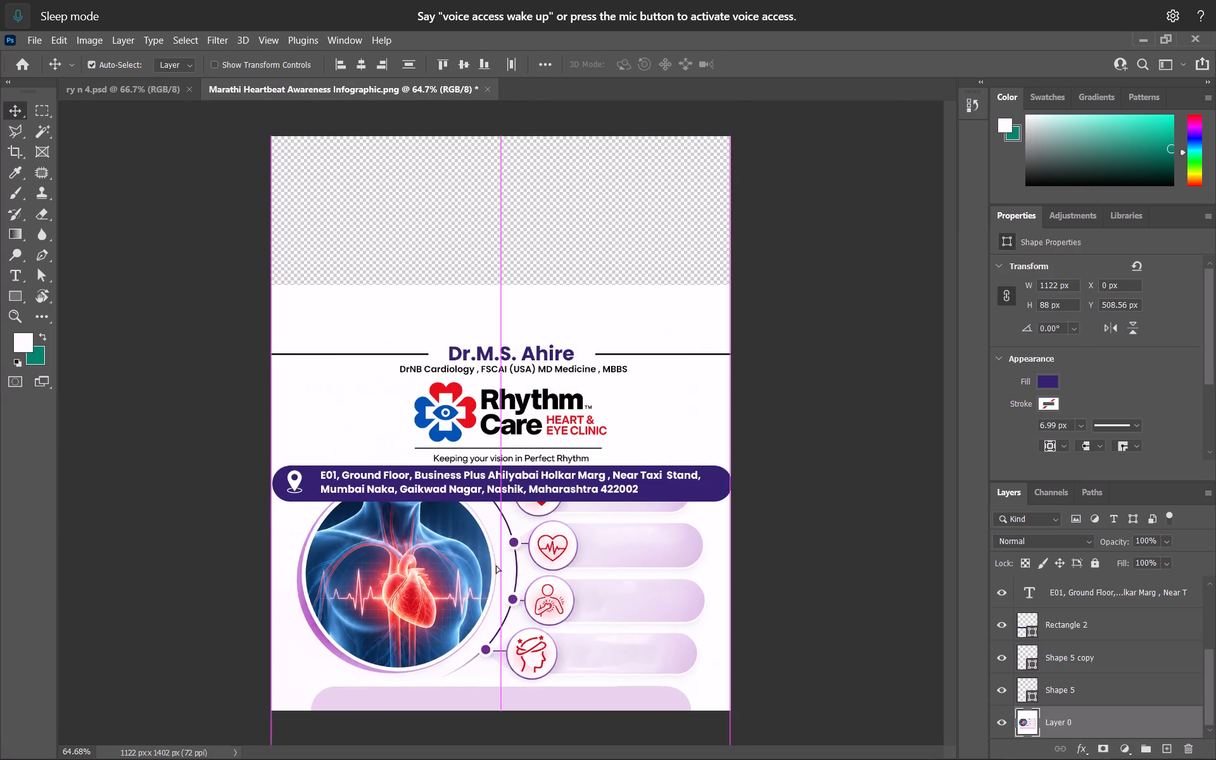
{"action": "key", "text": "ctrl+z"}
{"action": "left_click_drag", "start_coordinate": [180, 325], "coordinate": [907, 545]}
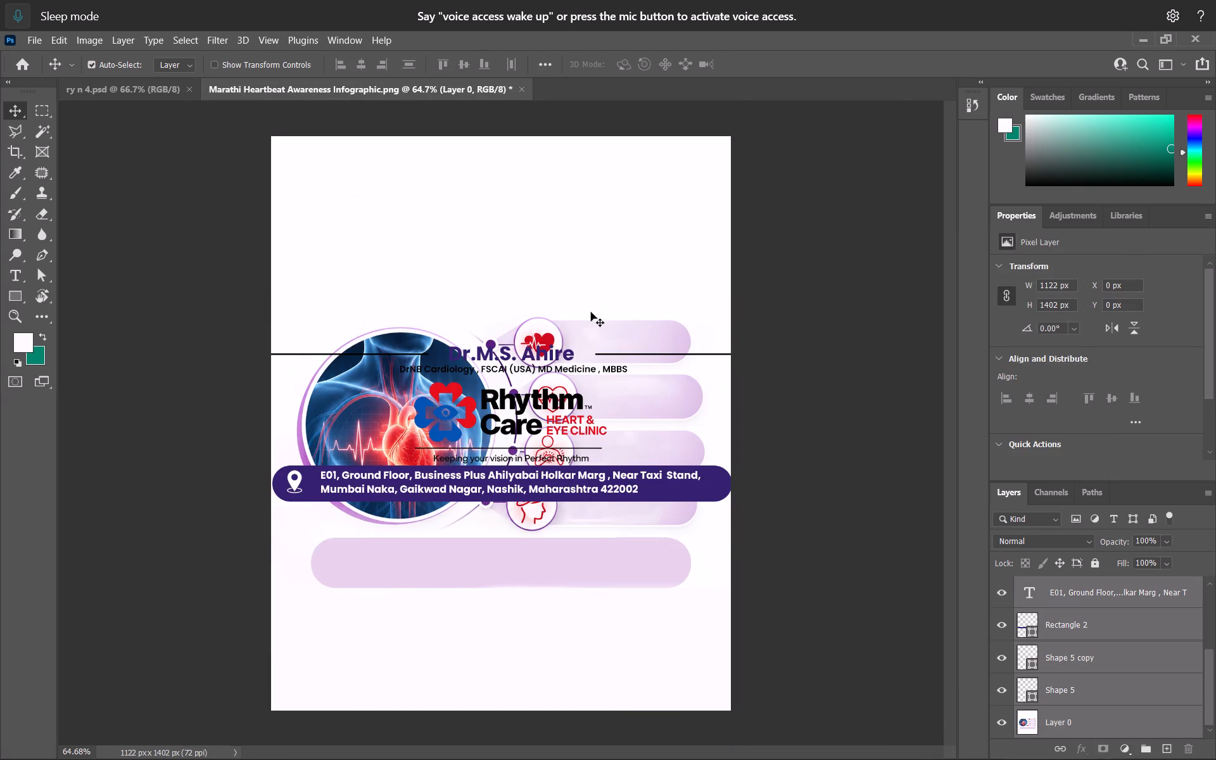
{"action": "left_click", "coordinate": [592, 247], "text": "shift"}
{"action": "left_click_drag", "start_coordinate": [508, 474], "coordinate": [513, 650]}
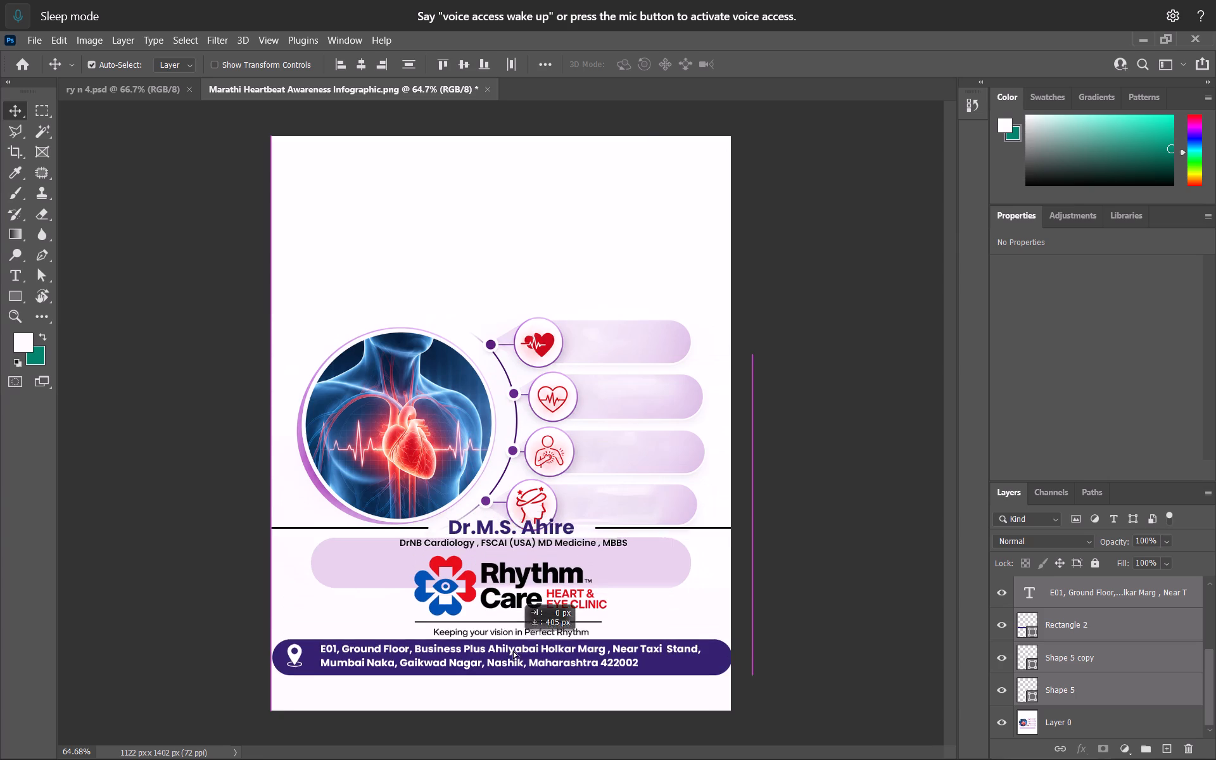
{"action": "left_click_drag", "start_coordinate": [513, 650], "coordinate": [519, 681]}
Move the infographic artwork on Layer 0 straight up by about 318 px, clear of the pasted footer.
{"action": "scroll", "coordinate": [516, 531], "scroll_direction": "down", "scroll_amount": 5}
{"action": "scroll", "coordinate": [516, 531], "scroll_direction": "down", "scroll_amount": 2, "text": "alt"}
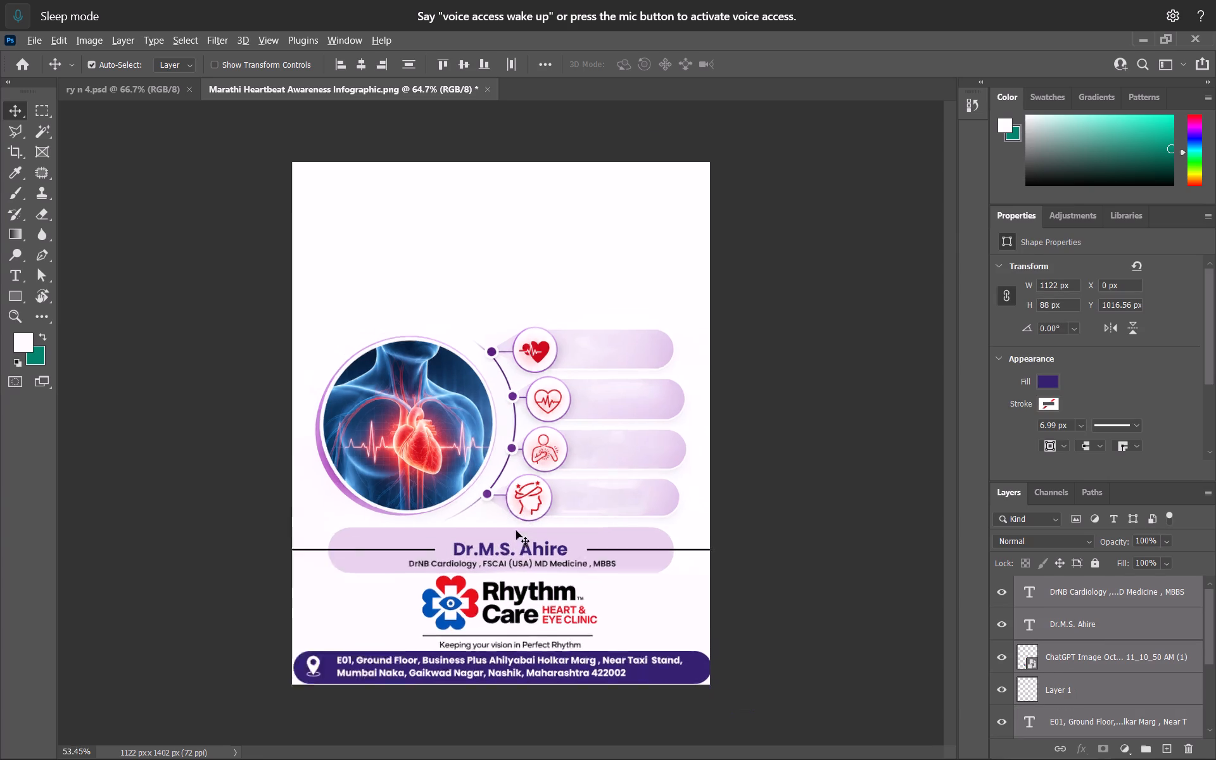
{"action": "scroll", "coordinate": [516, 531], "scroll_direction": "down", "scroll_amount": 2, "text": "alt"}
{"action": "scroll", "coordinate": [519, 552], "scroll_direction": "up", "scroll_amount": 5, "text": "alt"}
{"action": "key", "text": "space"}
{"action": "key", "text": "space"}
{"action": "key", "text": "space"}
{"action": "key", "text": "space"}
{"action": "key", "text": "space"}
{"action": "key", "text": "space"}
{"action": "left_click_drag", "start_coordinate": [517, 506], "coordinate": [526, 393]}
{"action": "scroll", "coordinate": [531, 505], "scroll_direction": "up", "scroll_amount": 2, "text": "alt"}
{"action": "key", "text": "space"}
{"action": "key", "text": "space"}
{"action": "key", "text": "space"}
{"action": "key", "text": "space"}
{"action": "key", "text": "space"}
{"action": "key", "text": "space"}
{"action": "key", "text": "space"}
{"action": "key", "text": "space"}
{"action": "left_click_drag", "start_coordinate": [511, 528], "coordinate": [531, 284]}
{"action": "left_click", "coordinate": [572, 625]}
{"action": "scroll", "coordinate": [523, 471], "scroll_direction": "down", "scroll_amount": 2, "text": "alt"}
{"action": "left_click_drag", "start_coordinate": [516, 410], "coordinate": [522, 319]}
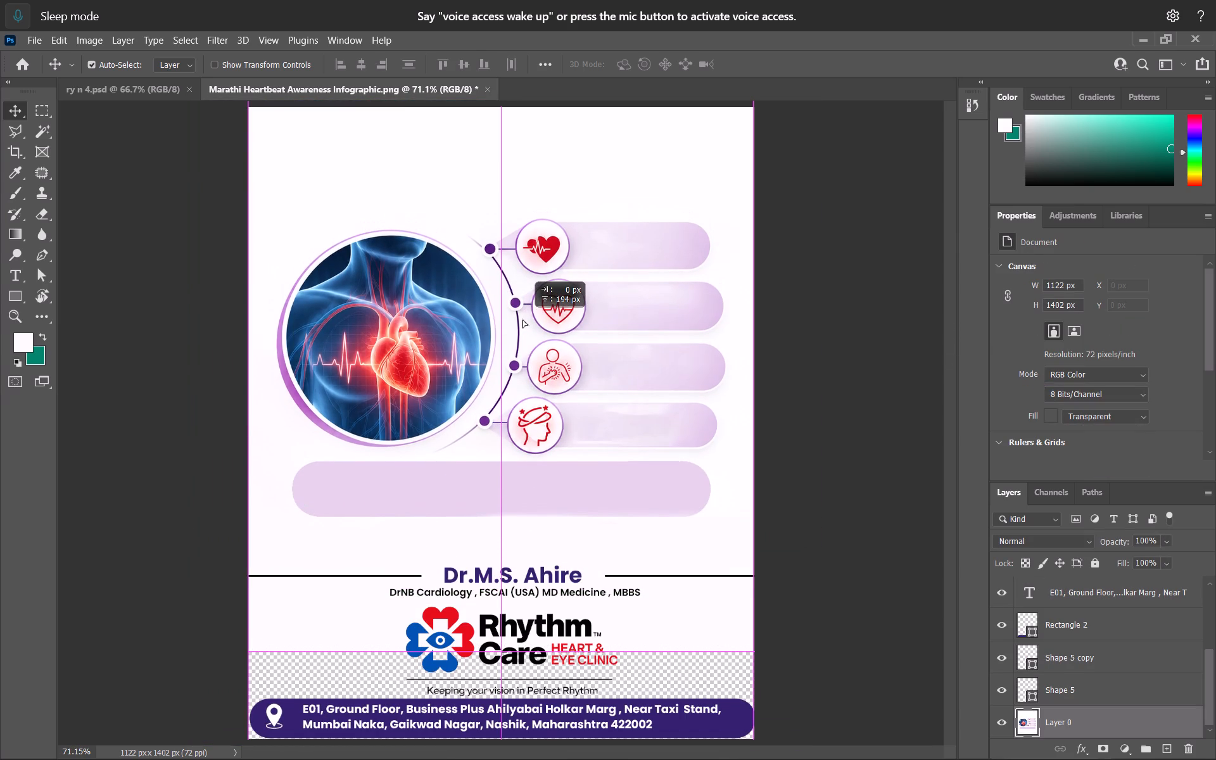
{"action": "left_click_drag", "start_coordinate": [522, 319], "coordinate": [529, 261]}
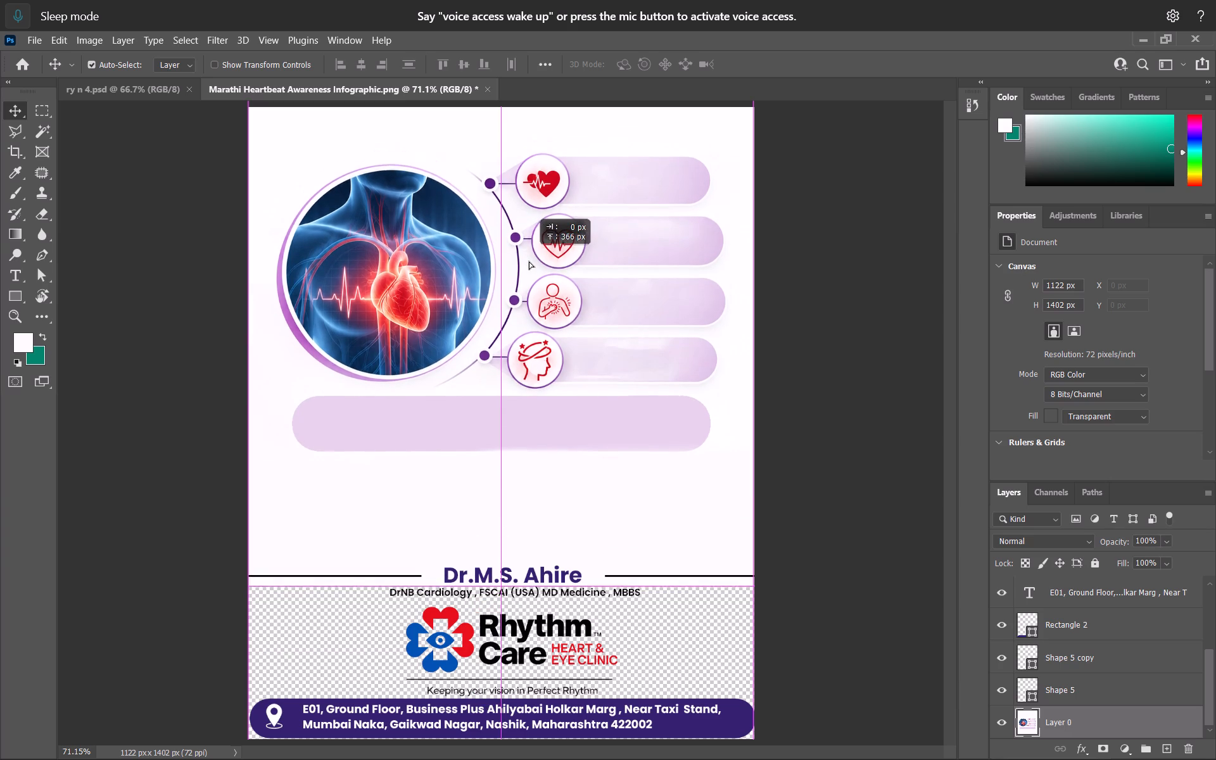
{"action": "left_click_drag", "start_coordinate": [529, 261], "coordinate": [529, 265]}
Fill Layer 0's transparent area behind the footer using a 458 px brush and the near-white background color sampled above it.
{"action": "scroll", "coordinate": [516, 415], "scroll_direction": "down", "scroll_amount": 3, "text": "alt"}
{"action": "scroll", "coordinate": [516, 425], "scroll_direction": "up", "scroll_amount": 1, "text": "alt"}
{"action": "scroll", "coordinate": [515, 427], "scroll_direction": "down", "scroll_amount": 1, "text": "alt"}
{"action": "left_click_drag", "start_coordinate": [493, 532], "coordinate": [484, 520]}
{"action": "key", "text": "b"}
{"action": "key", "text": "ctrl+z"}
{"action": "left_click", "coordinate": [460, 509]}
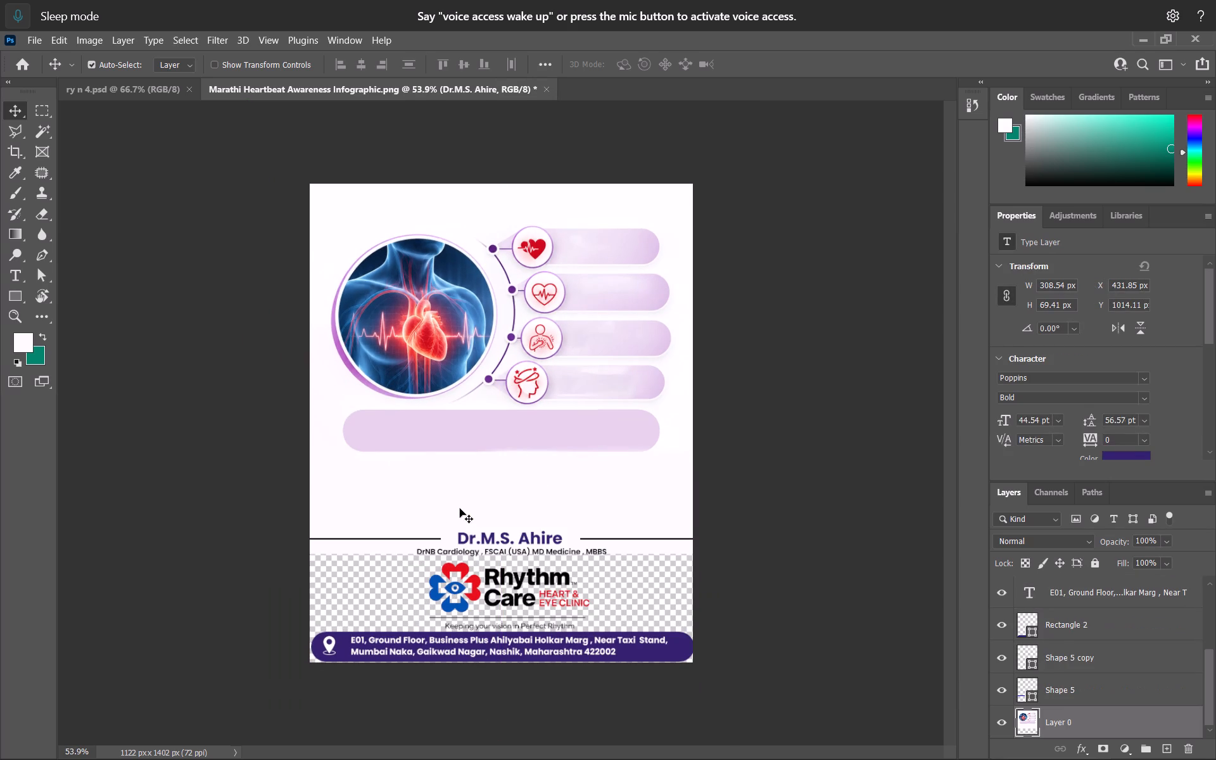
{"action": "key", "text": "b"}
{"action": "left_click", "coordinate": [398, 519], "text": "alt"}
{"action": "right_click_drag", "start_coordinate": [345, 593], "coordinate": [425, 608], "text": "alt"}
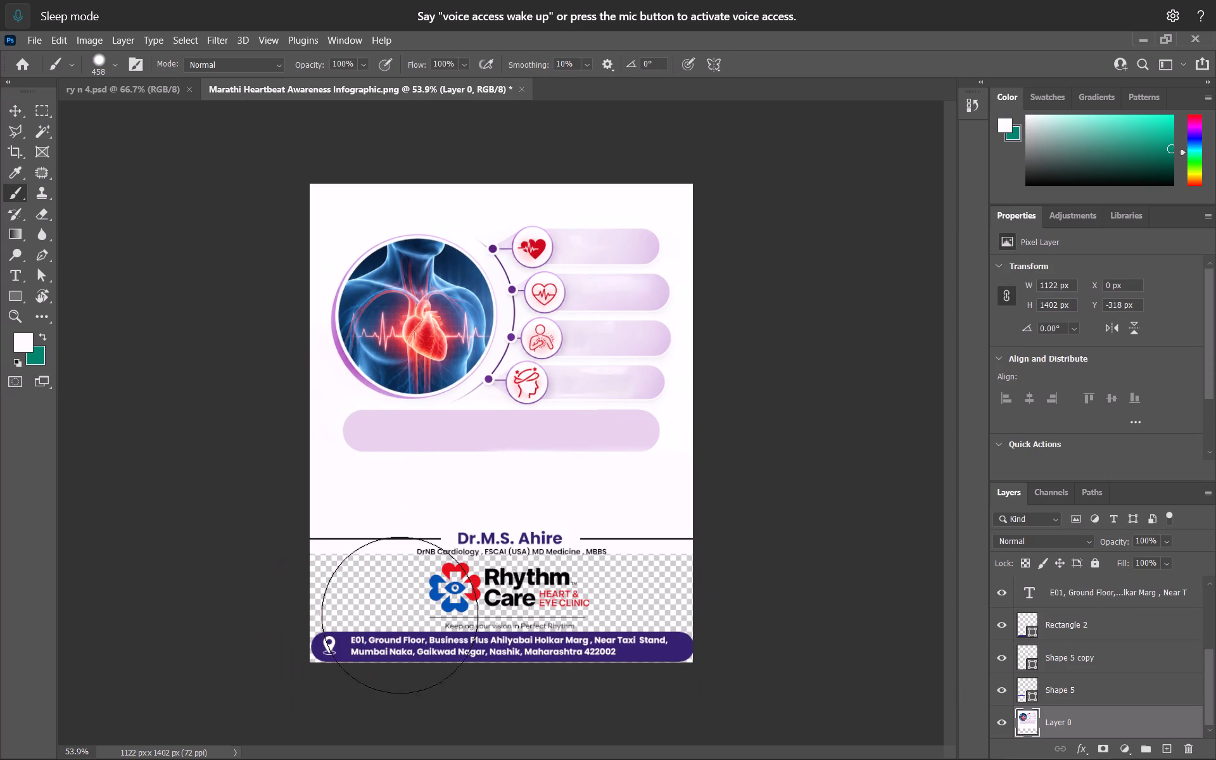
{"action": "left_click_drag", "start_coordinate": [297, 599], "coordinate": [980, 637]}
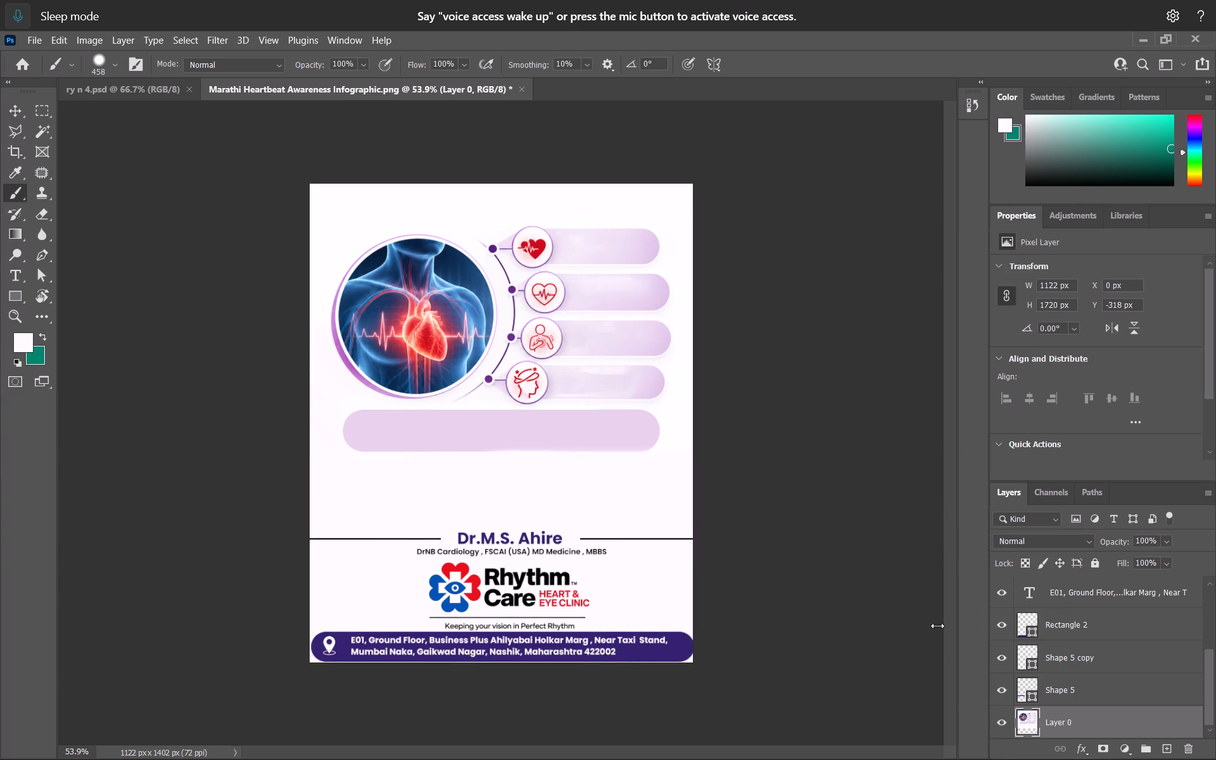
{"action": "left_click", "coordinate": [20, 116]}
{"action": "scroll", "coordinate": [435, 281], "scroll_direction": "up", "scroll_amount": 3, "text": "alt"}
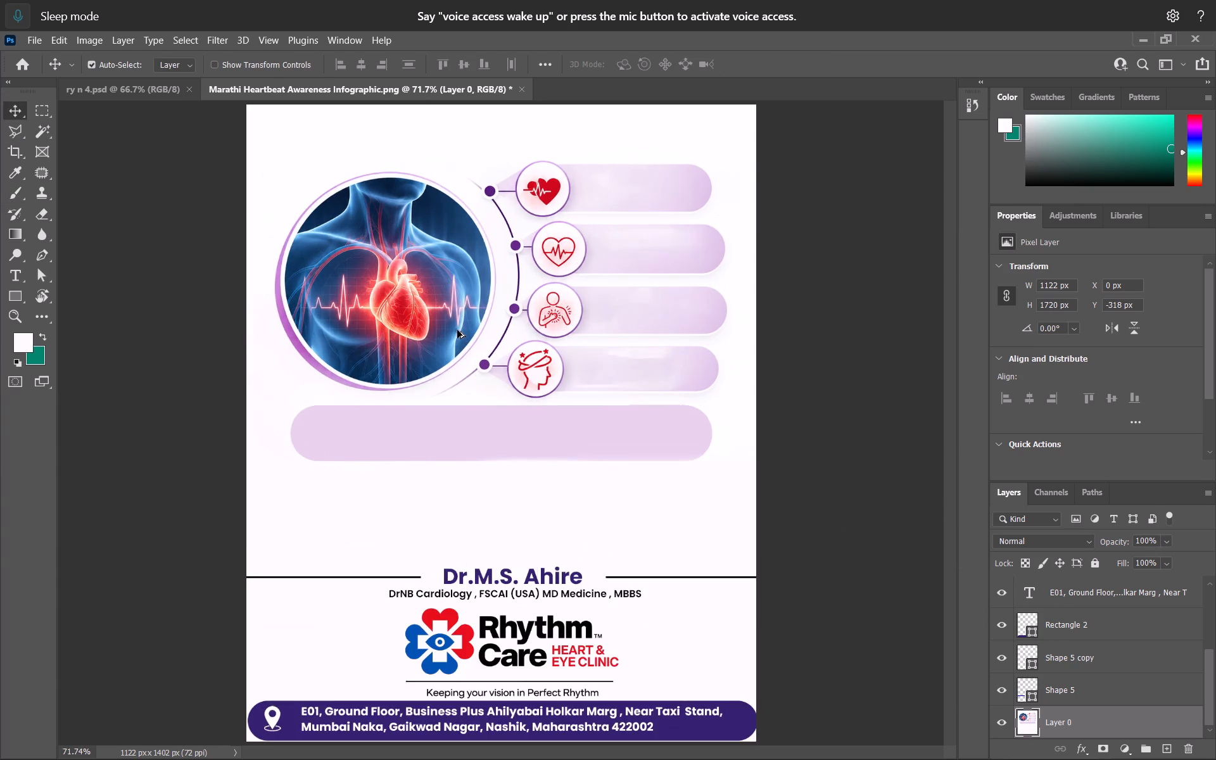
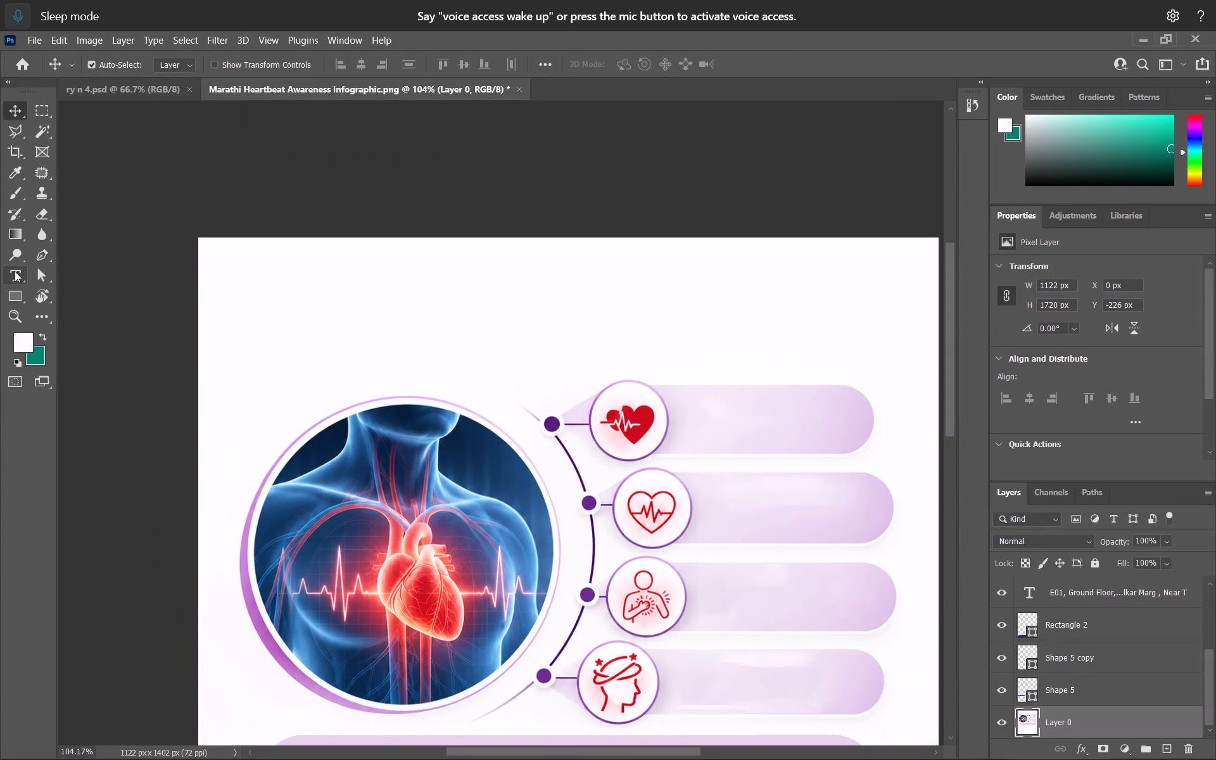
Paste the copied title "हृदयाची धडधड" as a new text layer in the blank area above the heart illustration.
{"action": "left_click", "coordinate": [15, 271]}
{"action": "left_click", "coordinate": [281, 295]}
{"action": "key", "text": "ctrl+v"}
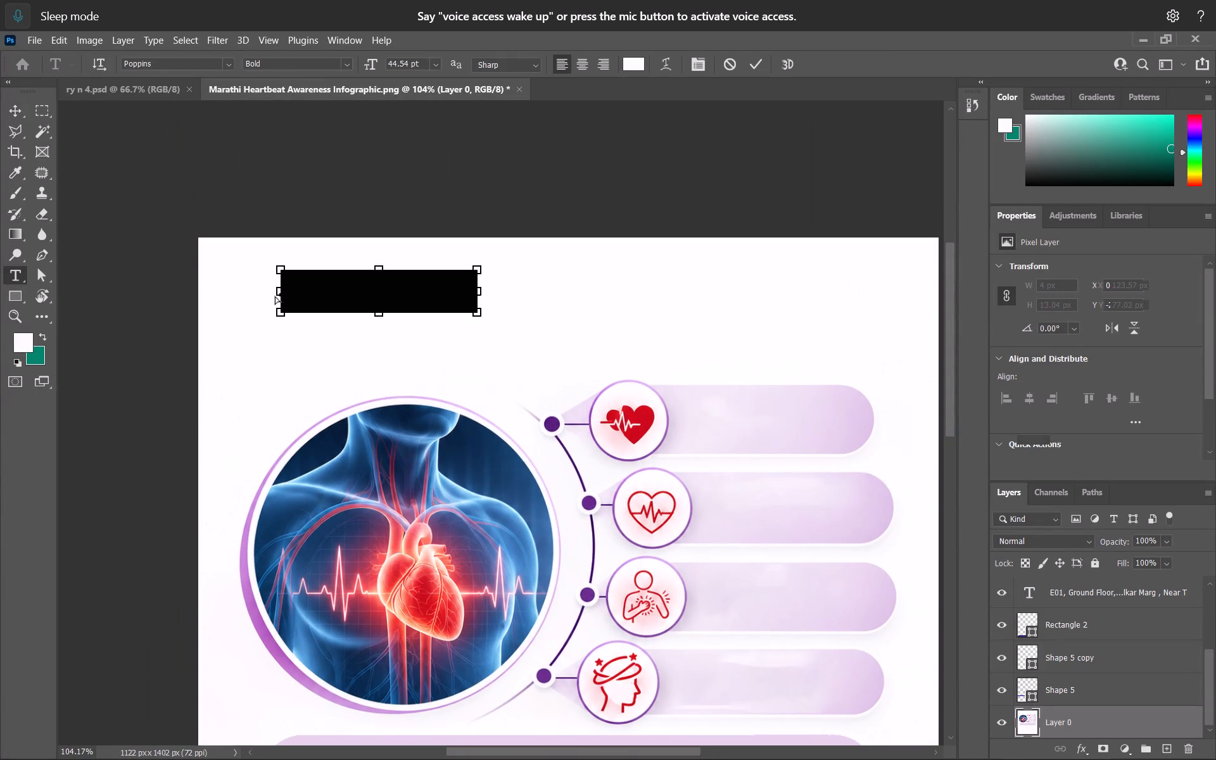
{"action": "left_click", "coordinate": [16, 113]}
Recolor the title "हृदयाची धडधड" with the red sampled from the Rhythm Care logo.
{"action": "scroll", "coordinate": [430, 411], "scroll_direction": "down", "scroll_amount": 7, "text": "alt"}
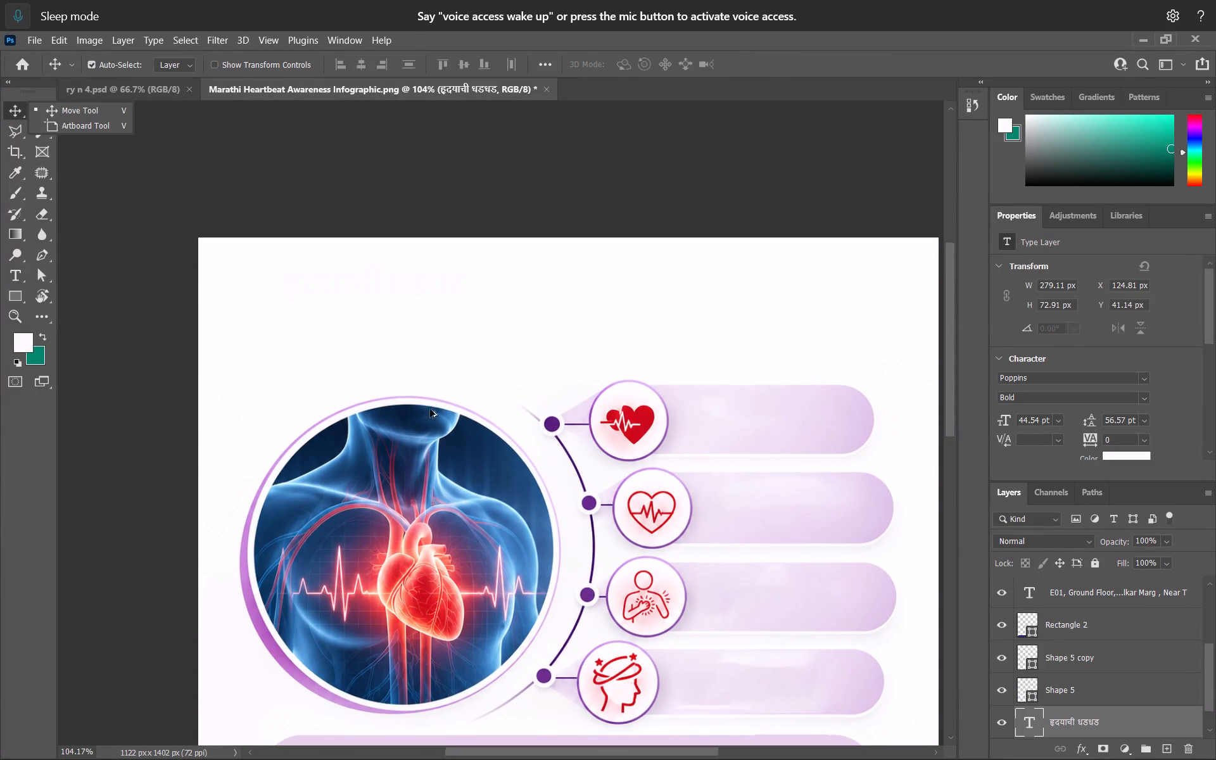
{"action": "key", "text": "i"}
{"action": "left_click", "coordinate": [636, 667]}
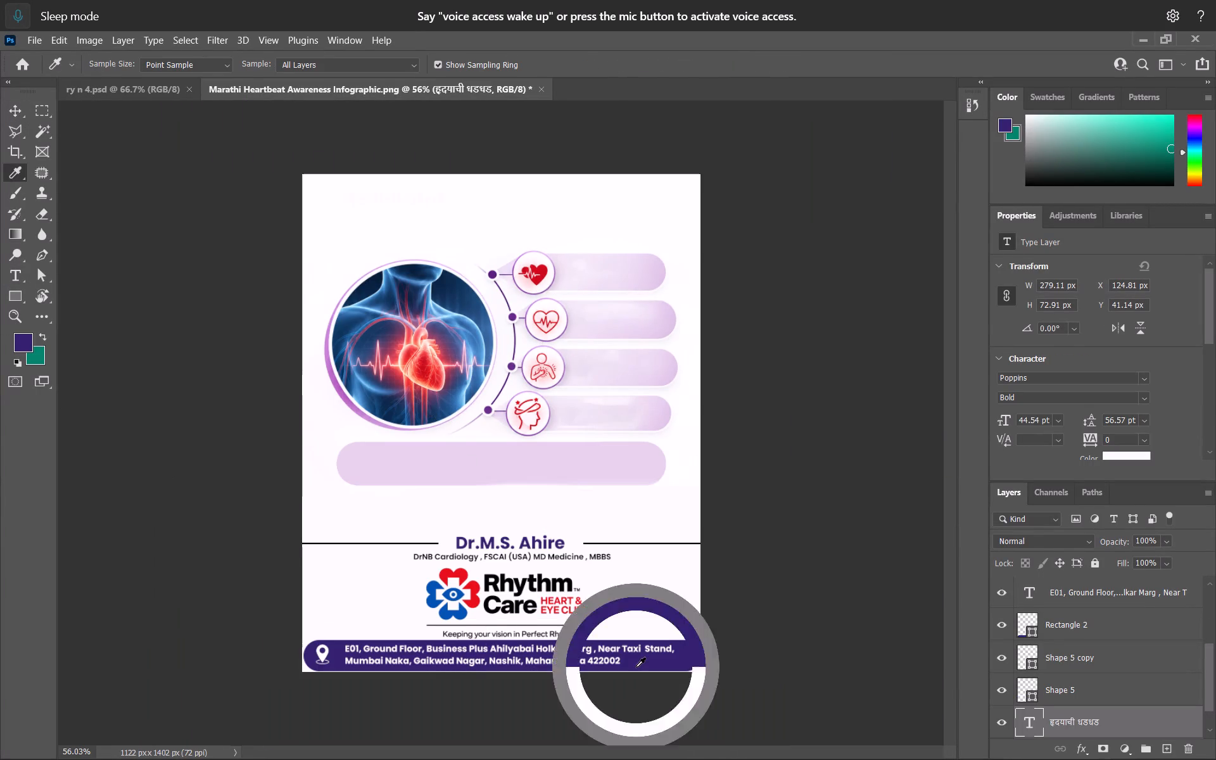
{"action": "left_click", "coordinate": [472, 583]}
{"action": "key", "text": "alt+BackSpace"}
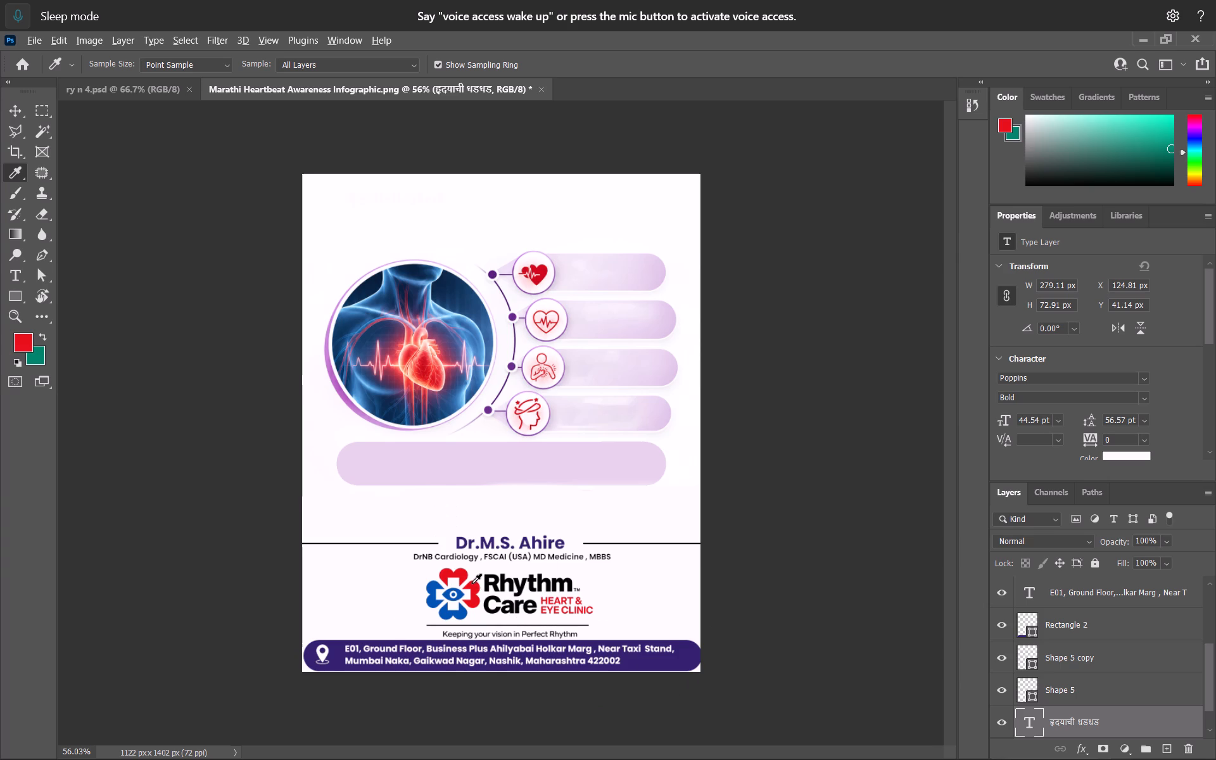
Scale the red title up proportionally to about 177% (79 pt) from its upper-left corner and nudge it down 3 px.
{"action": "left_click", "coordinate": [24, 110]}
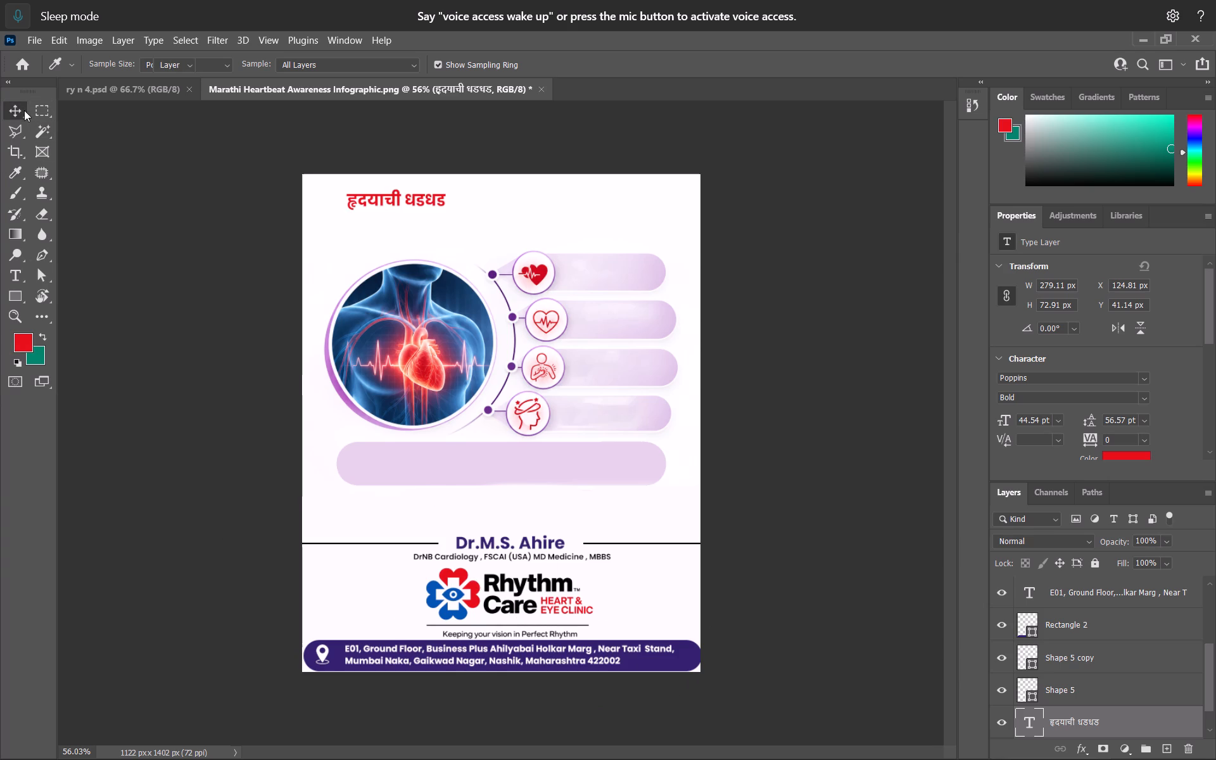
{"action": "scroll", "coordinate": [370, 245], "scroll_direction": "up", "scroll_amount": 8, "text": "alt"}
{"action": "key", "text": "space"}
{"action": "left_click_drag", "start_coordinate": [436, 210], "coordinate": [452, 351]}
{"action": "key", "text": "ctrl+t"}
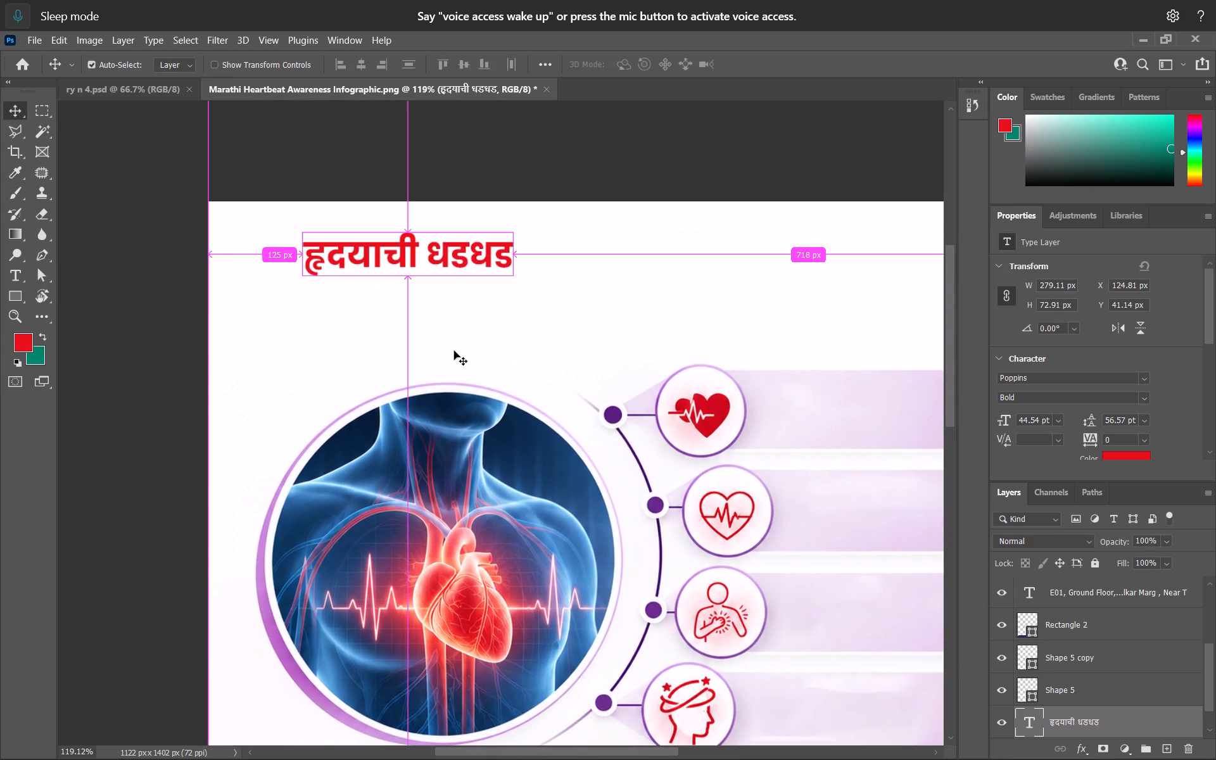
{"action": "left_click_drag", "start_coordinate": [514, 293], "coordinate": [656, 416]}
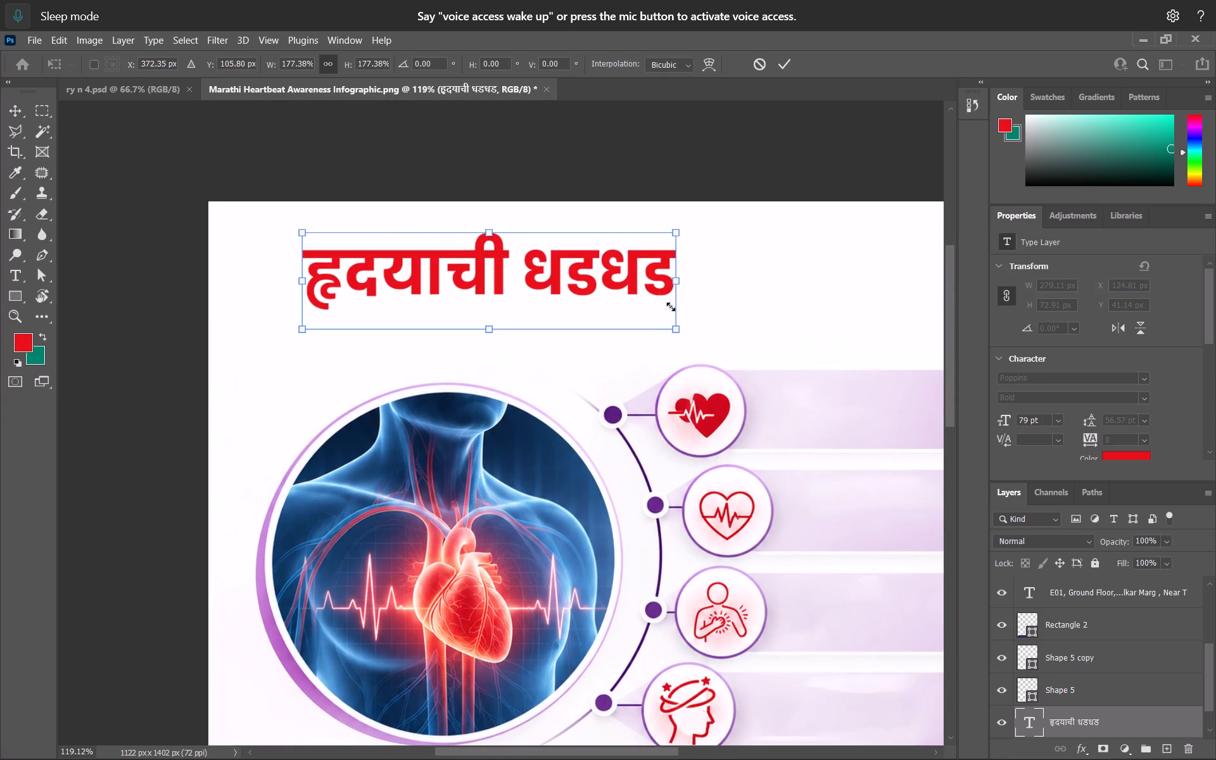
{"action": "left_click", "coordinate": [787, 61]}
{"action": "key", "text": "Down"}
{"action": "key", "text": "Down"}
{"action": "key", "text": "Down"}
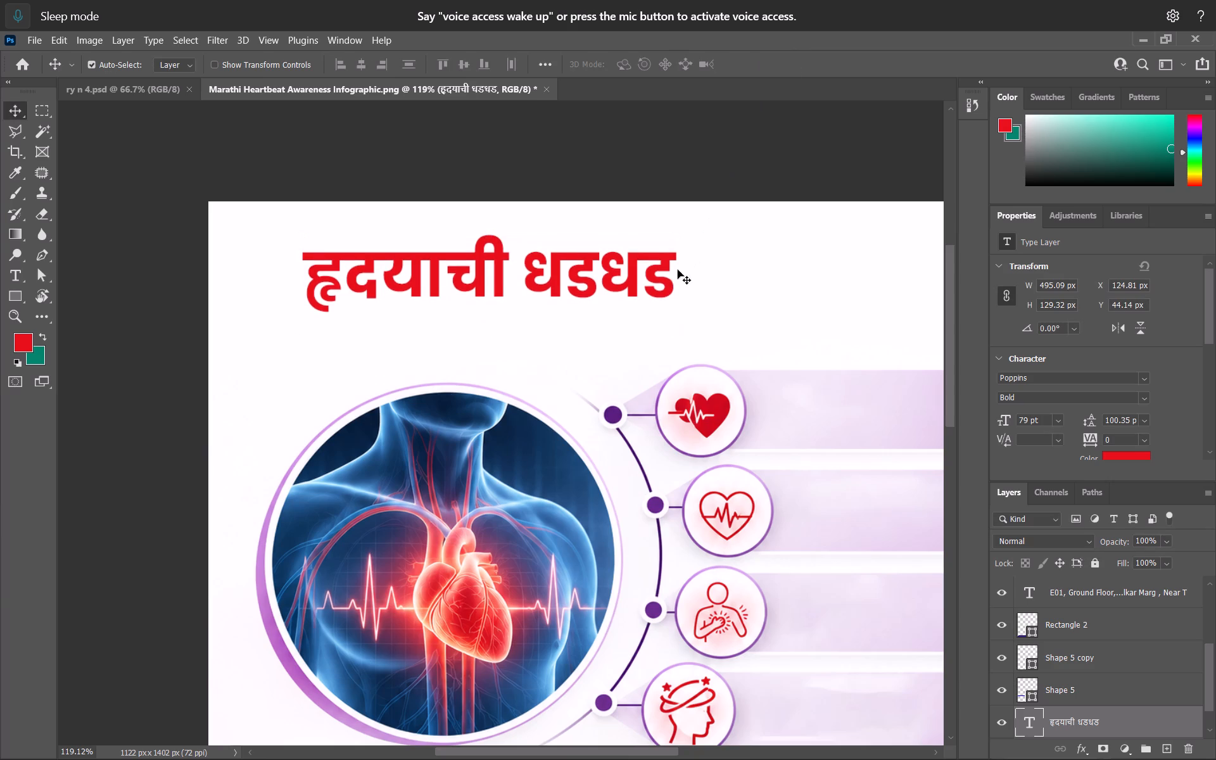
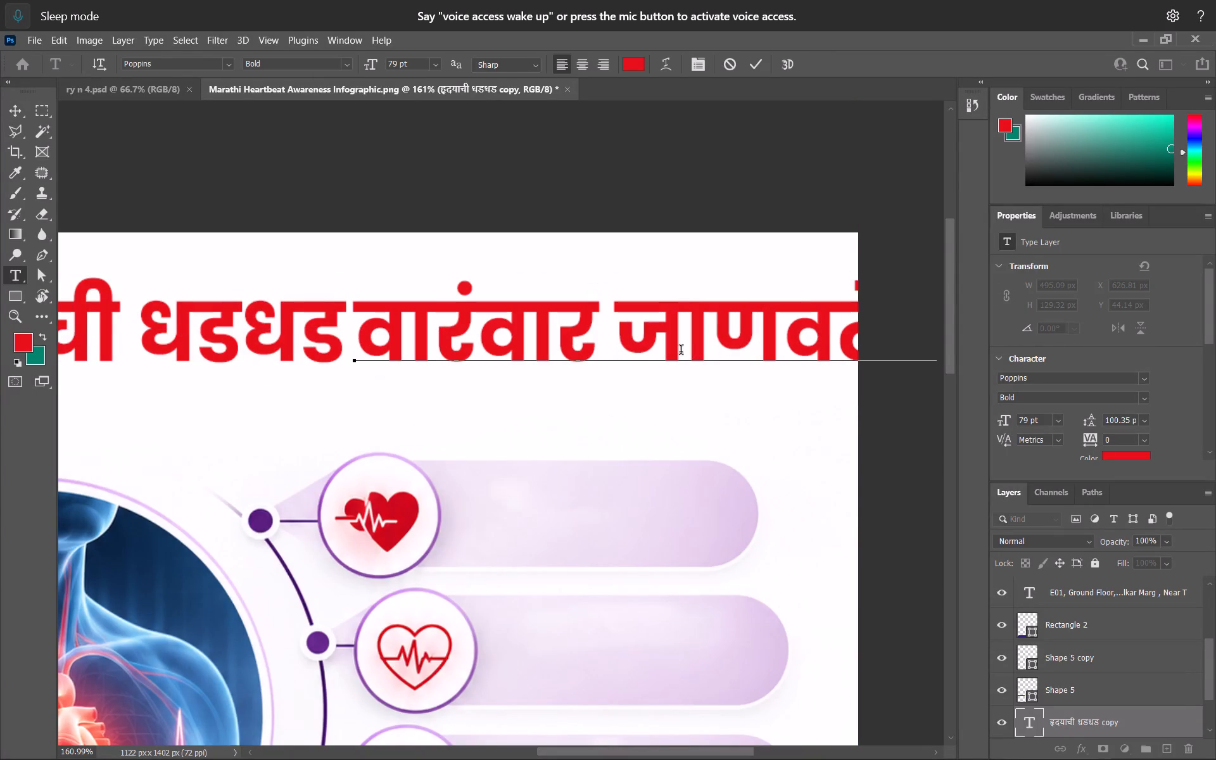
Finish the "वारंवार जाणवते?" text layer and shift the title "हृदयाची धडधड" slightly left, opening a gap between the two.
{"action": "left_click", "coordinate": [15, 117]}
{"action": "scroll", "coordinate": [326, 347], "scroll_direction": "down", "scroll_amount": 7, "text": "alt"}
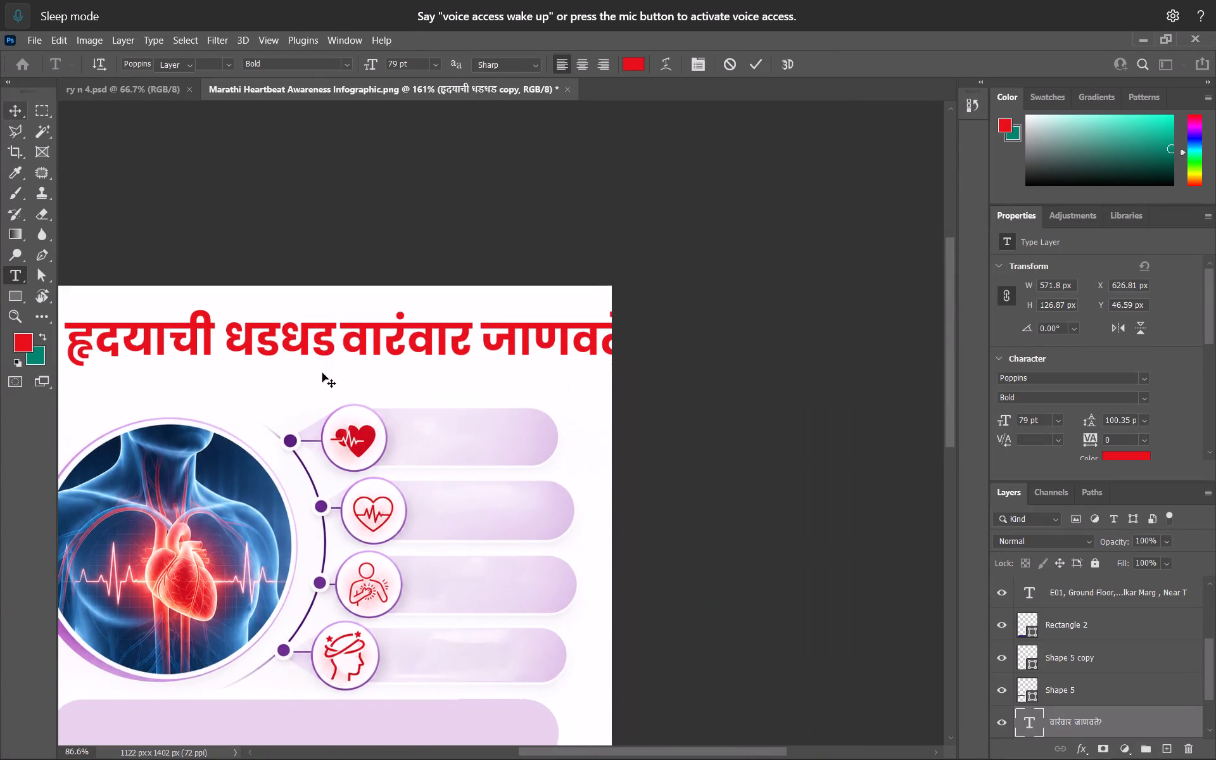
{"action": "key", "text": "space"}
{"action": "key", "text": "space"}
{"action": "key", "text": "space"}
{"action": "key", "text": "space"}
{"action": "key", "text": "space"}
{"action": "left_click_drag", "start_coordinate": [316, 376], "coordinate": [434, 450]}
{"action": "left_click_drag", "start_coordinate": [400, 417], "coordinate": [380, 416]}
Scale "वारंवार जाणवते?" down proportionally to about 81% (63.9 pt) so it fits inside the poster's right margin.
{"action": "key", "text": "space"}
{"action": "key", "text": "space"}
{"action": "key", "text": "space"}
{"action": "key", "text": "space"}
{"action": "key", "text": "space"}
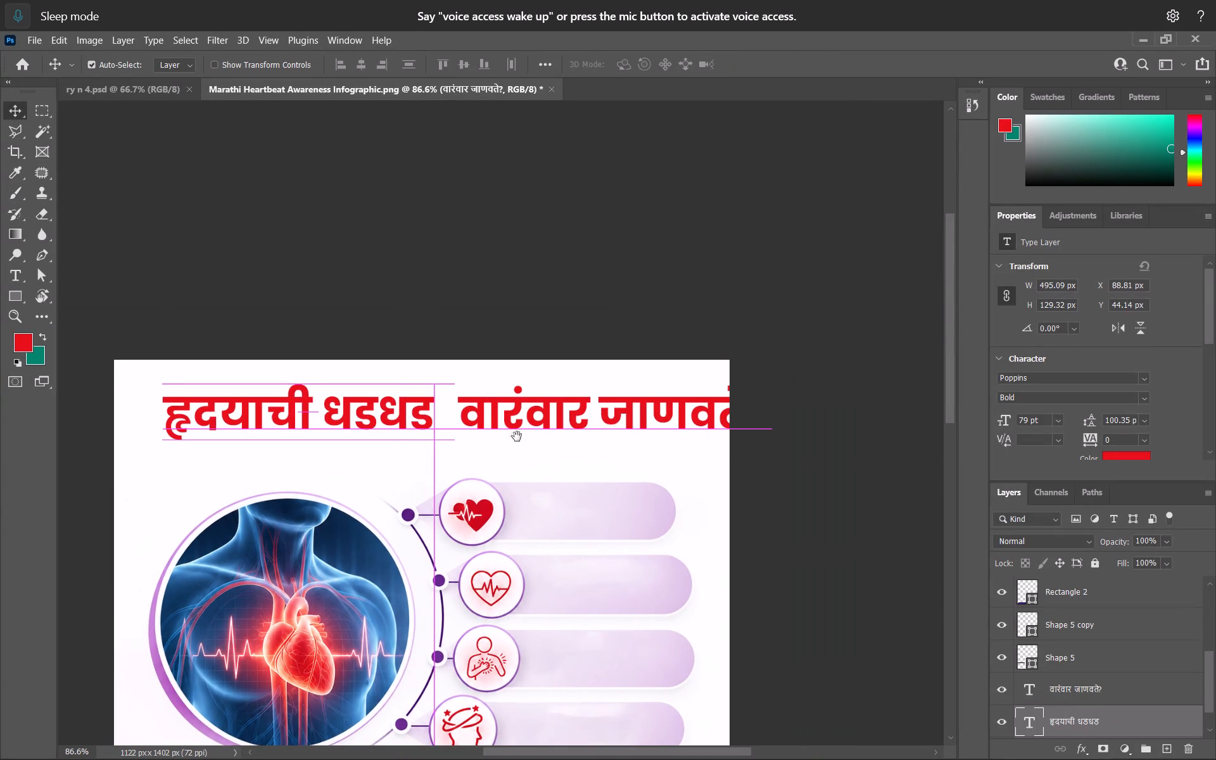
{"action": "left_click_drag", "start_coordinate": [517, 436], "coordinate": [442, 446]}
{"action": "left_click", "coordinate": [546, 419]}
{"action": "key", "text": "ctrl+t"}
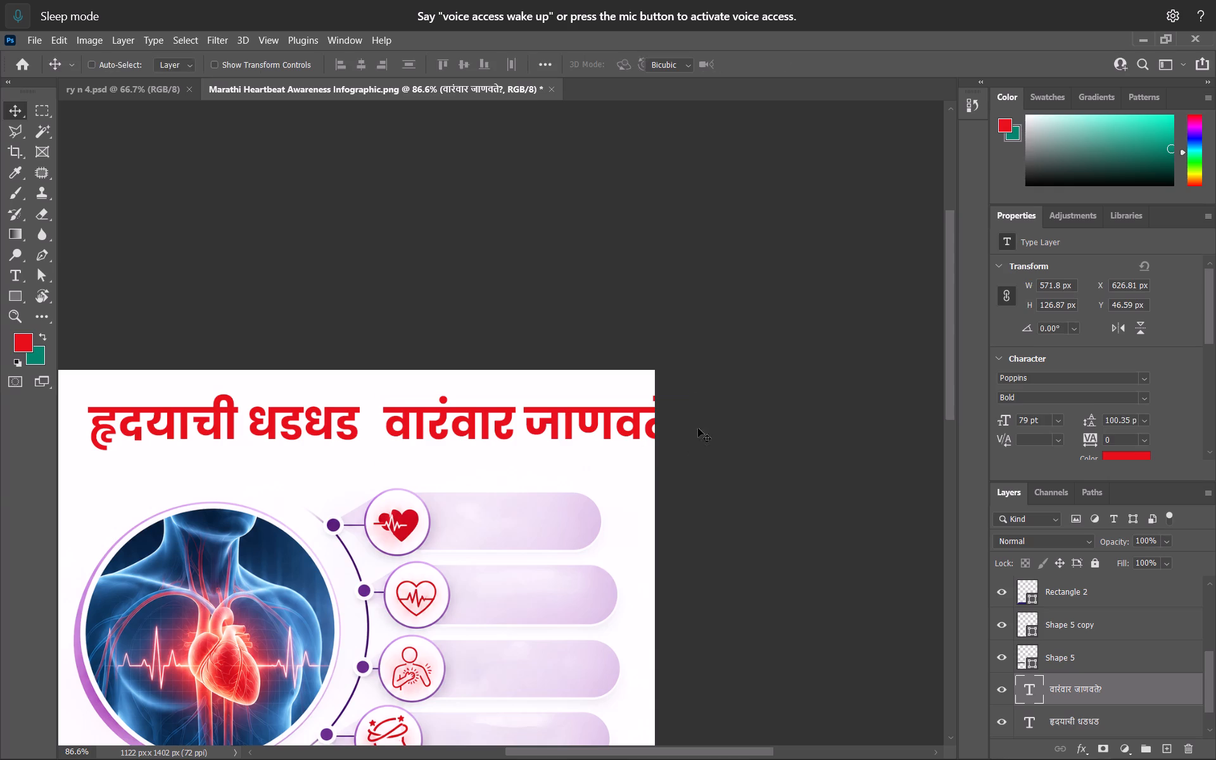
{"action": "left_click_drag", "start_coordinate": [695, 396], "coordinate": [637, 417]}
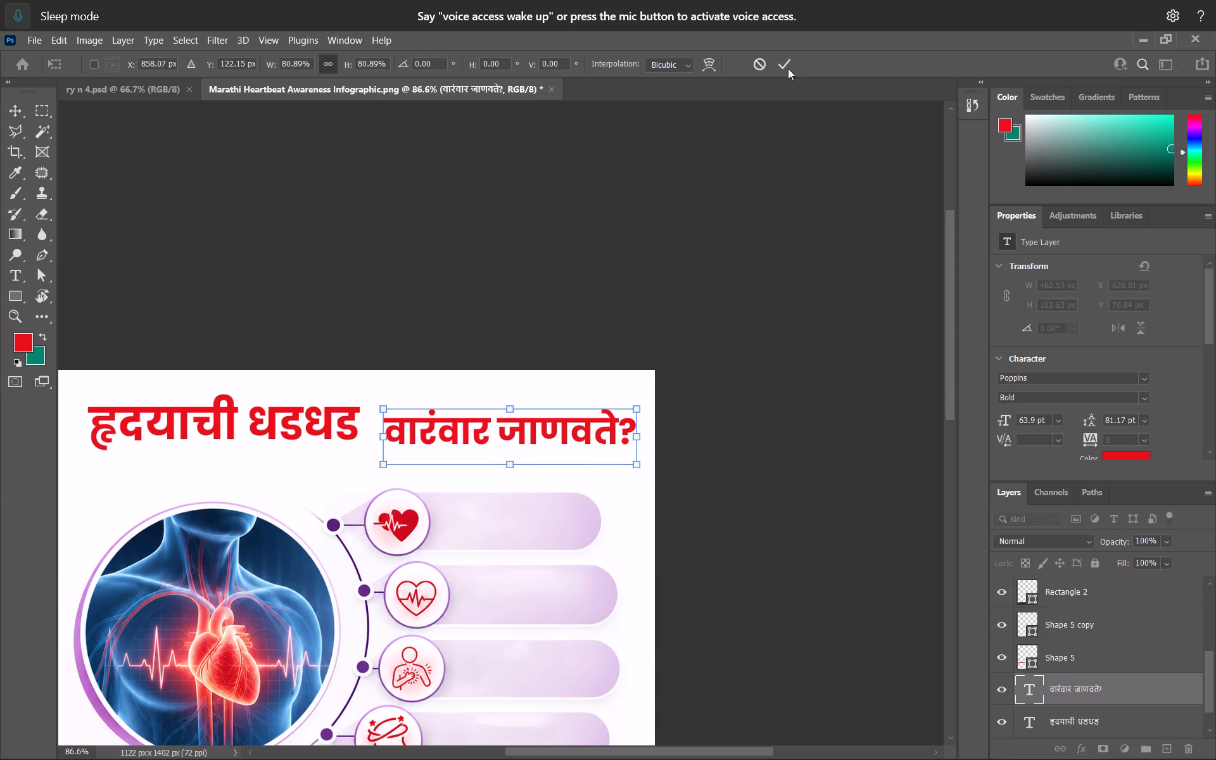
{"action": "left_click", "coordinate": [777, 65]}
Insert a space before the question mark in "वारंवार जाणवते?".
{"action": "triple_click", "coordinate": [605, 440]}
{"action": "left_click", "coordinate": [616, 445]}
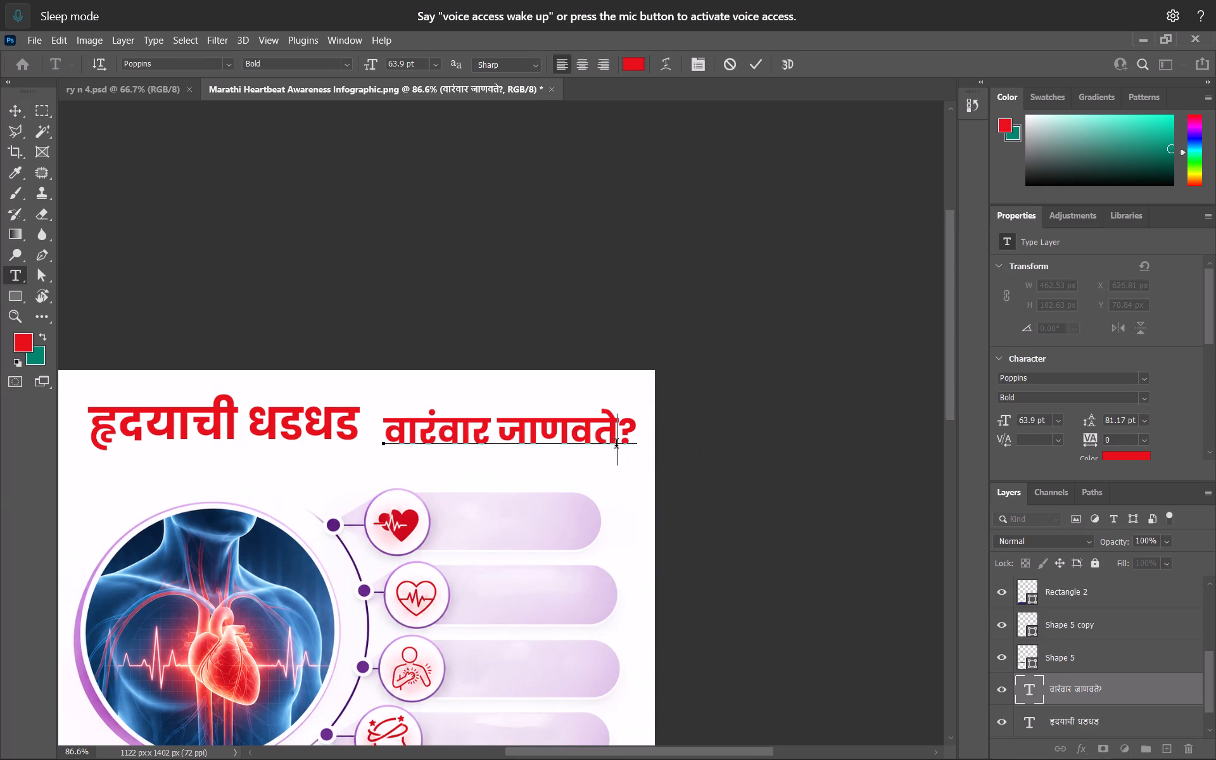
{"action": "key", "text": "space"}
{"action": "left_click", "coordinate": [14, 114]}
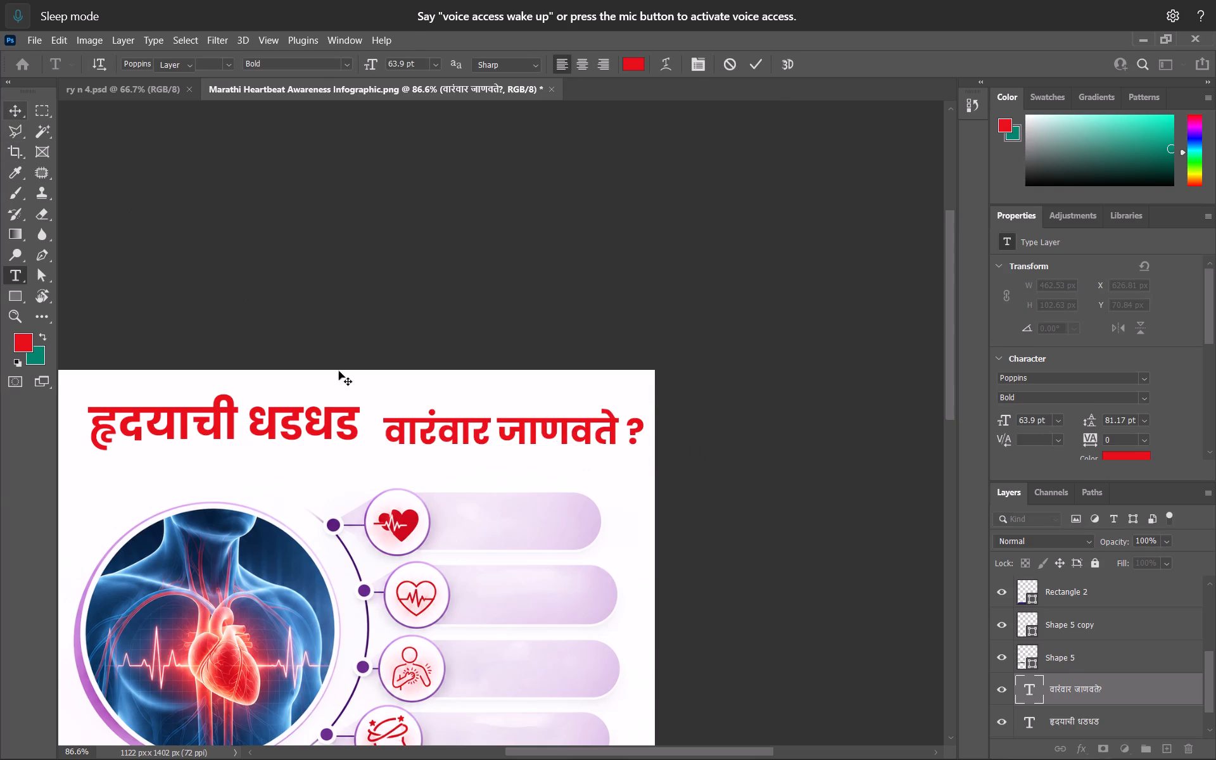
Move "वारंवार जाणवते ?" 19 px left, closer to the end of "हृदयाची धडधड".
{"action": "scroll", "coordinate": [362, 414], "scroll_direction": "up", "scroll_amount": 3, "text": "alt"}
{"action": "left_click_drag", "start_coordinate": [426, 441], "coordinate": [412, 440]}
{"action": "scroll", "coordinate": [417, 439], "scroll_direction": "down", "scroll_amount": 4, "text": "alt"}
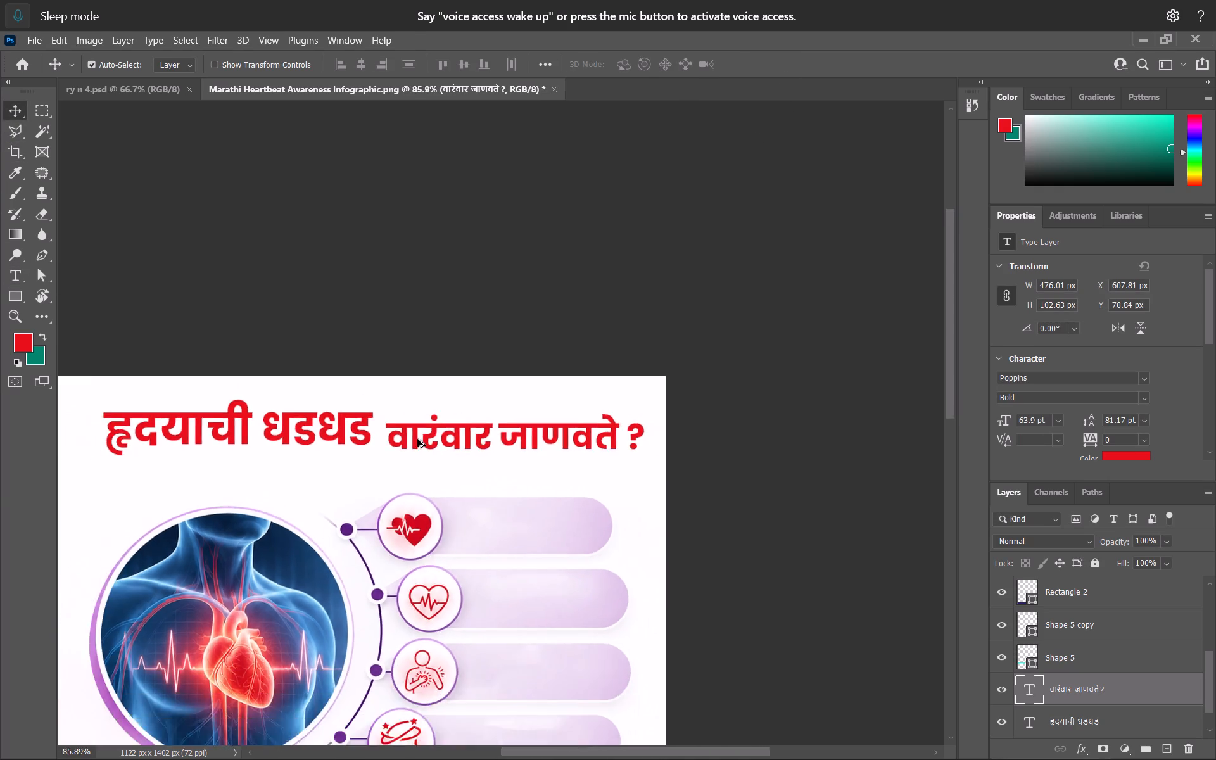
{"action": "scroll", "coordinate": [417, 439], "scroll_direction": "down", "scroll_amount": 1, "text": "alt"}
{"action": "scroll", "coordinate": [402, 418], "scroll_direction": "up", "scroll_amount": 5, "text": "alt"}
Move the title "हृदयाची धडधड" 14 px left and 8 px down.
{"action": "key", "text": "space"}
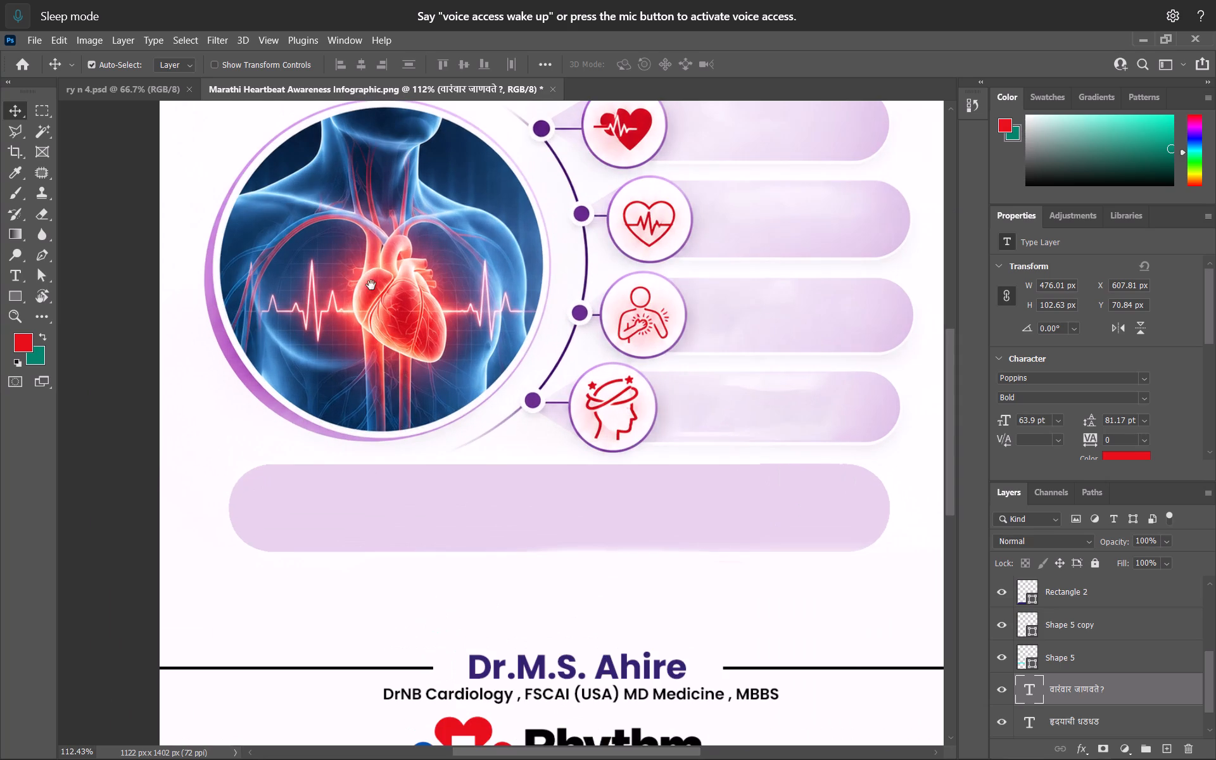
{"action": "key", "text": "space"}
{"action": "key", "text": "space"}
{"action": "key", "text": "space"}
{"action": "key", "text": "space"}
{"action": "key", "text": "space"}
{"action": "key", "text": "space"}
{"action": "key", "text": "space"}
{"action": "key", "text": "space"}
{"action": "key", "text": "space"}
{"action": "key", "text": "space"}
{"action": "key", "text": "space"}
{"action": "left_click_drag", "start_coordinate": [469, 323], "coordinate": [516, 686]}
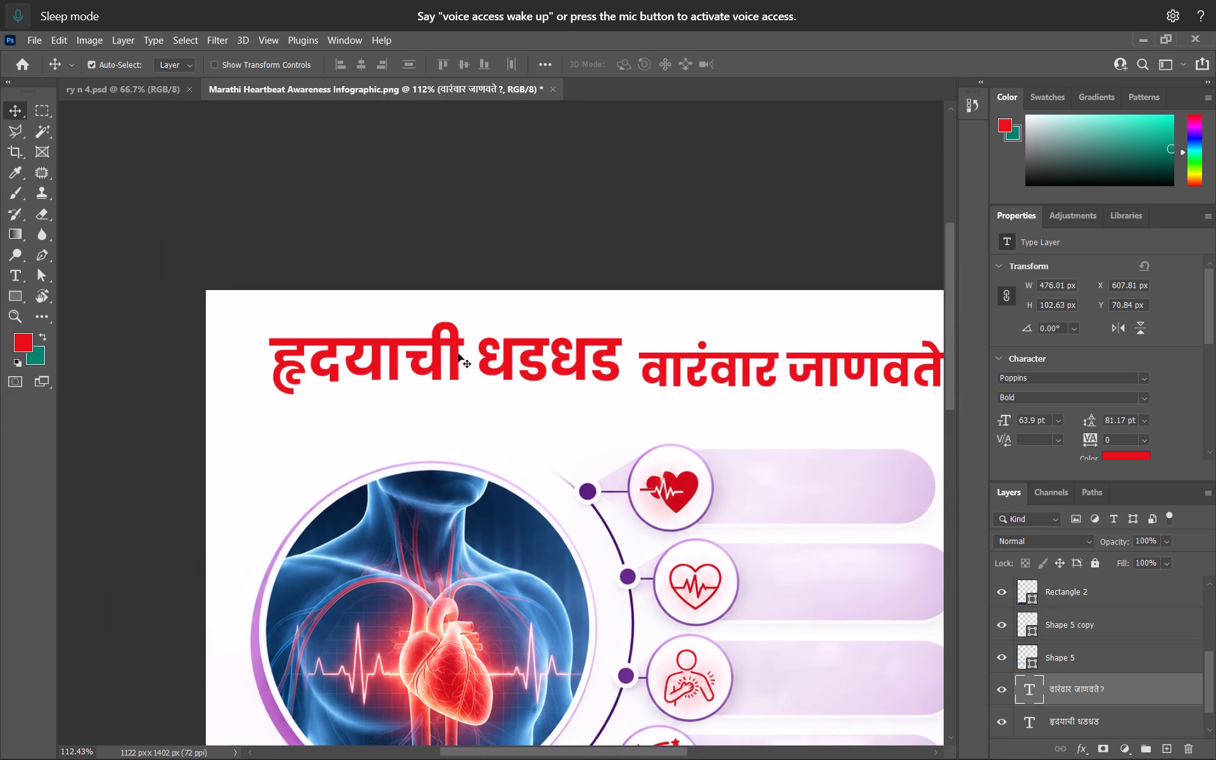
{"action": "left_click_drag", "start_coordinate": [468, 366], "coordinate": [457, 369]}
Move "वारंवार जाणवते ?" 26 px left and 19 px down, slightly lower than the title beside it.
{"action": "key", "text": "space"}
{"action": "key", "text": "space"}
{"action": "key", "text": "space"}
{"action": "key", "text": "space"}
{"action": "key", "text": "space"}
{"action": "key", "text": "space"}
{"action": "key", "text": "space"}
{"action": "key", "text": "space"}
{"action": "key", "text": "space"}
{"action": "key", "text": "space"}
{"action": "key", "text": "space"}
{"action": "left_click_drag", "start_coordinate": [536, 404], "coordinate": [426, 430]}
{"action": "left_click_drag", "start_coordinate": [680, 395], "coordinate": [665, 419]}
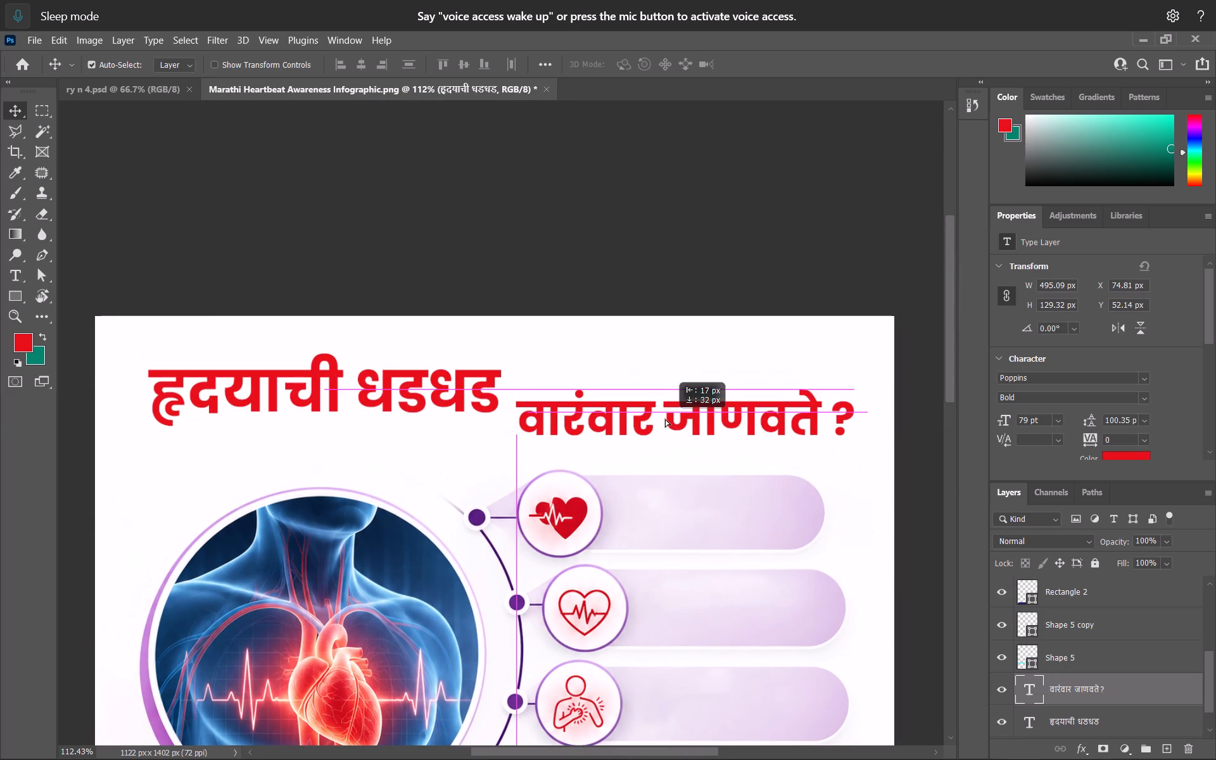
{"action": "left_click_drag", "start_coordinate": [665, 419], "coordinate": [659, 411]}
Move "वारंवार जाणवते ?" below "हृदयाची धडधड" as a second title line, at about X 321 px, Y 134 px.
{"action": "scroll", "coordinate": [607, 391], "scroll_direction": "down", "scroll_amount": 7, "text": "alt"}
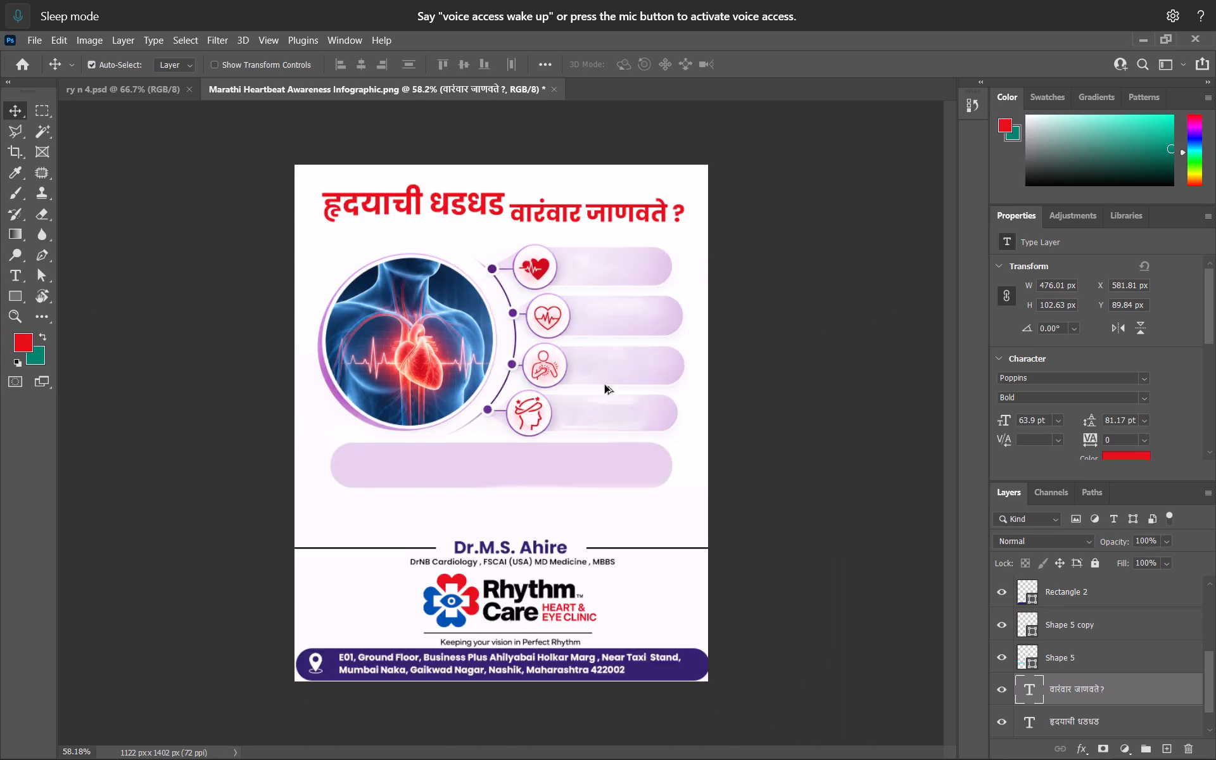
{"action": "scroll", "coordinate": [605, 385], "scroll_direction": "up", "scroll_amount": 1, "text": "alt"}
{"action": "scroll", "coordinate": [605, 385], "scroll_direction": "down", "scroll_amount": 1, "text": "alt"}
{"action": "scroll", "coordinate": [605, 385], "scroll_direction": "up", "scroll_amount": 6, "text": "alt"}
{"action": "key", "text": "space"}
{"action": "key", "text": "space"}
{"action": "key", "text": "space"}
{"action": "key", "text": "space"}
{"action": "key", "text": "space"}
{"action": "key", "text": "space"}
{"action": "left_click_drag", "start_coordinate": [557, 194], "coordinate": [586, 383]}
{"action": "left_click_drag", "start_coordinate": [583, 351], "coordinate": [588, 365]}
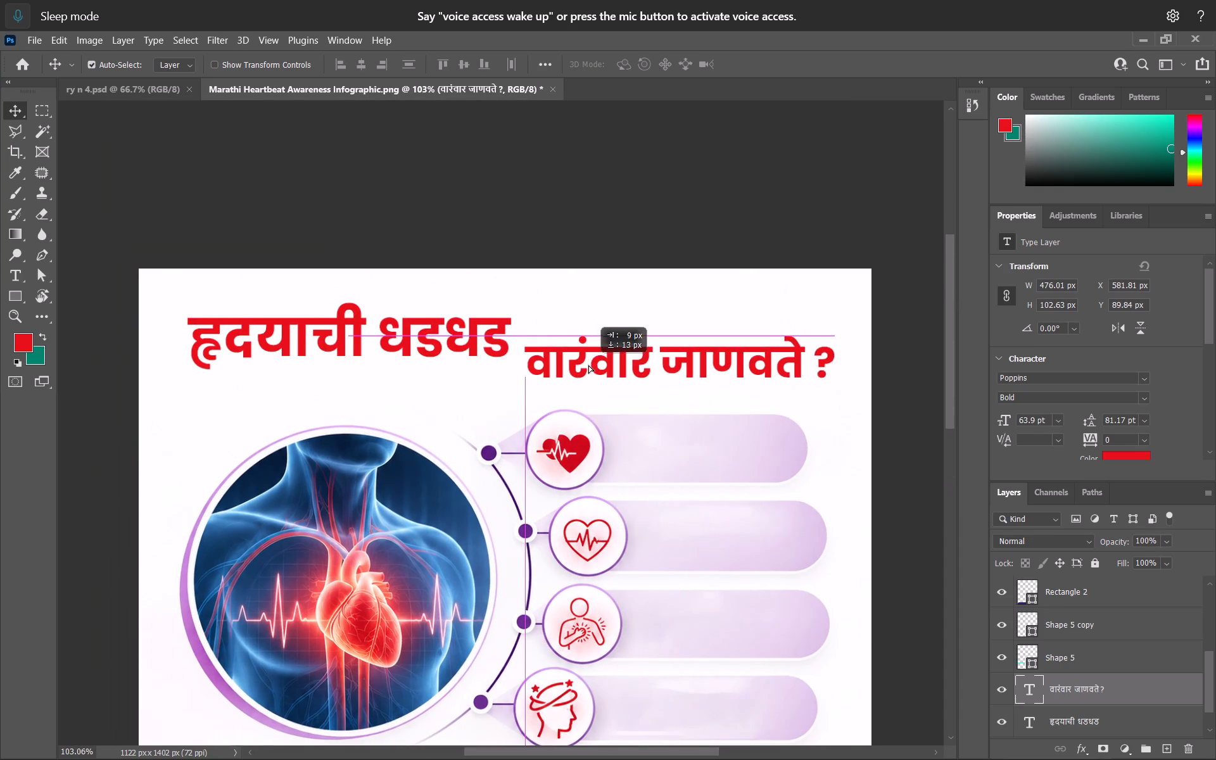
{"action": "left_click_drag", "start_coordinate": [588, 365], "coordinate": [413, 389]}
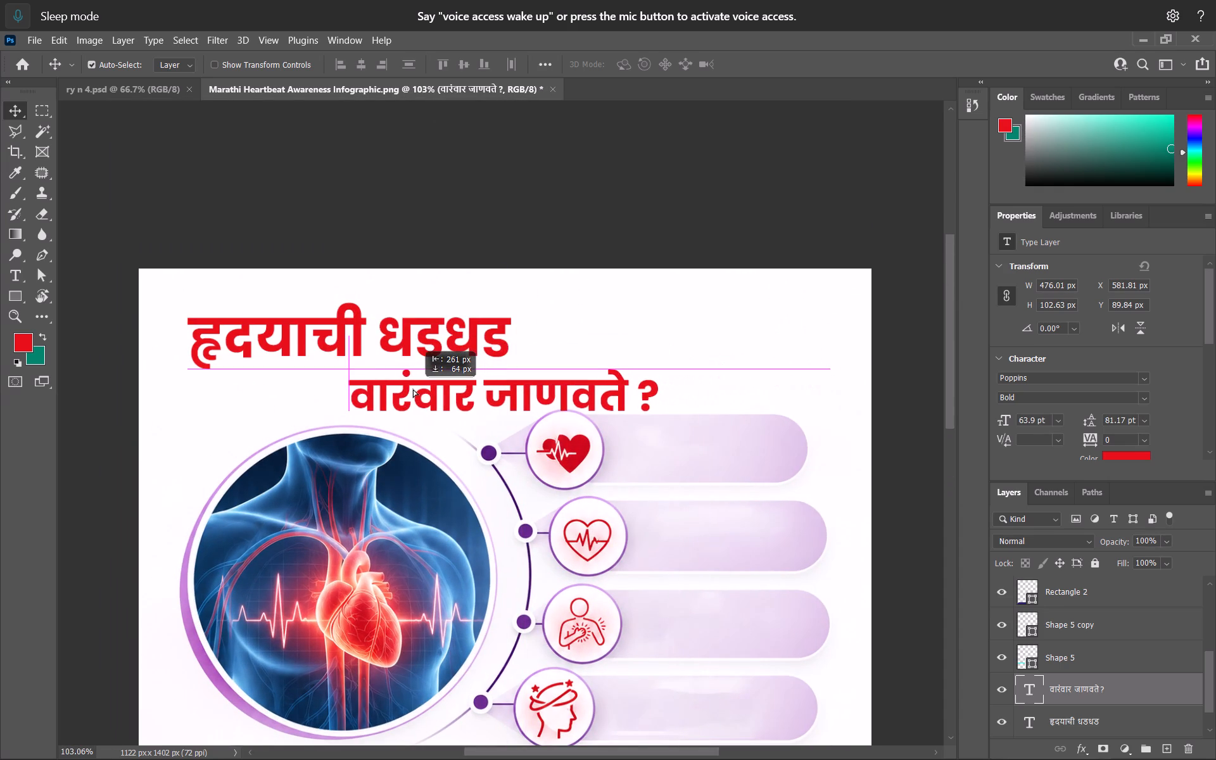
{"action": "left_click_drag", "start_coordinate": [413, 389], "coordinate": [413, 381]}
Move the first title line "हृदयाची धडधड" about 83 px right and slightly up, toward the top centre of the poster.
{"action": "left_click_drag", "start_coordinate": [462, 343], "coordinate": [483, 330]}
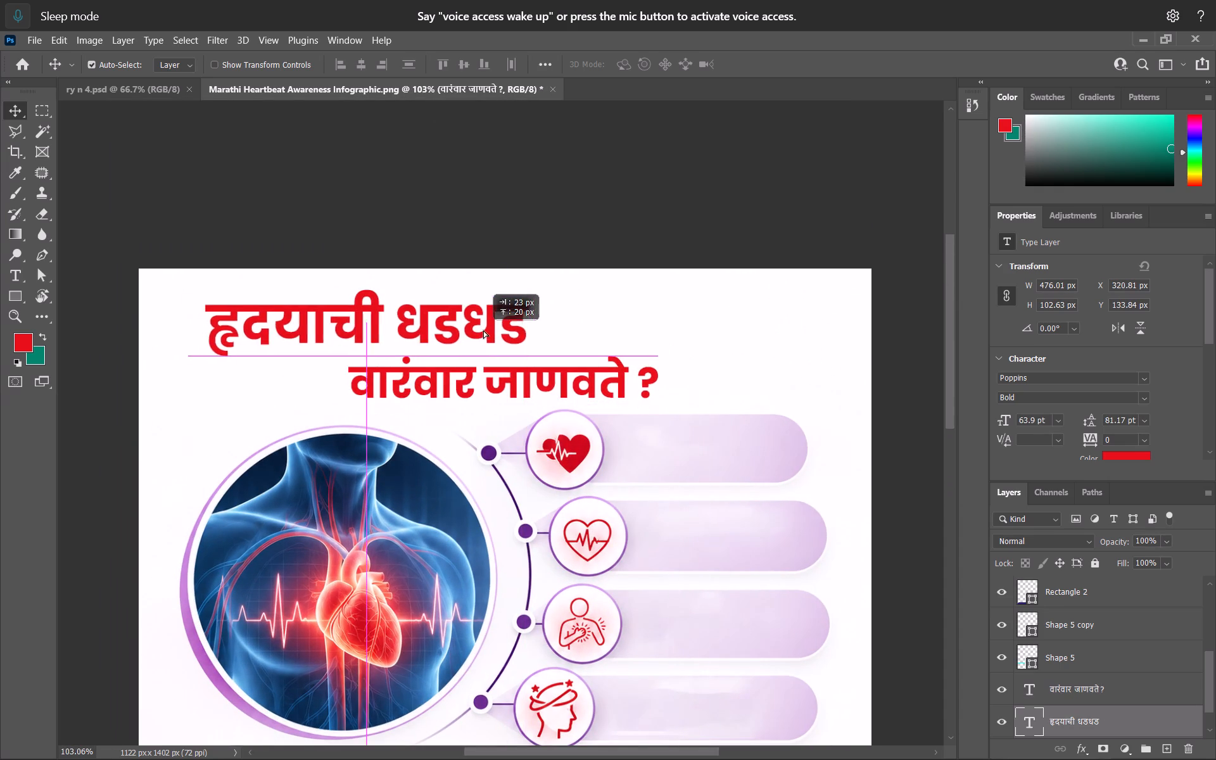
{"action": "left_click_drag", "start_coordinate": [483, 330], "coordinate": [564, 328]}
Offset the second title line "वारंवार जाणवते ?" rightward beneath the first, at about X 537 px, Y 121 px.
{"action": "left_click_drag", "start_coordinate": [537, 376], "coordinate": [613, 368]}
{"action": "scroll", "coordinate": [611, 361], "scroll_direction": "down", "scroll_amount": 3, "text": "alt"}
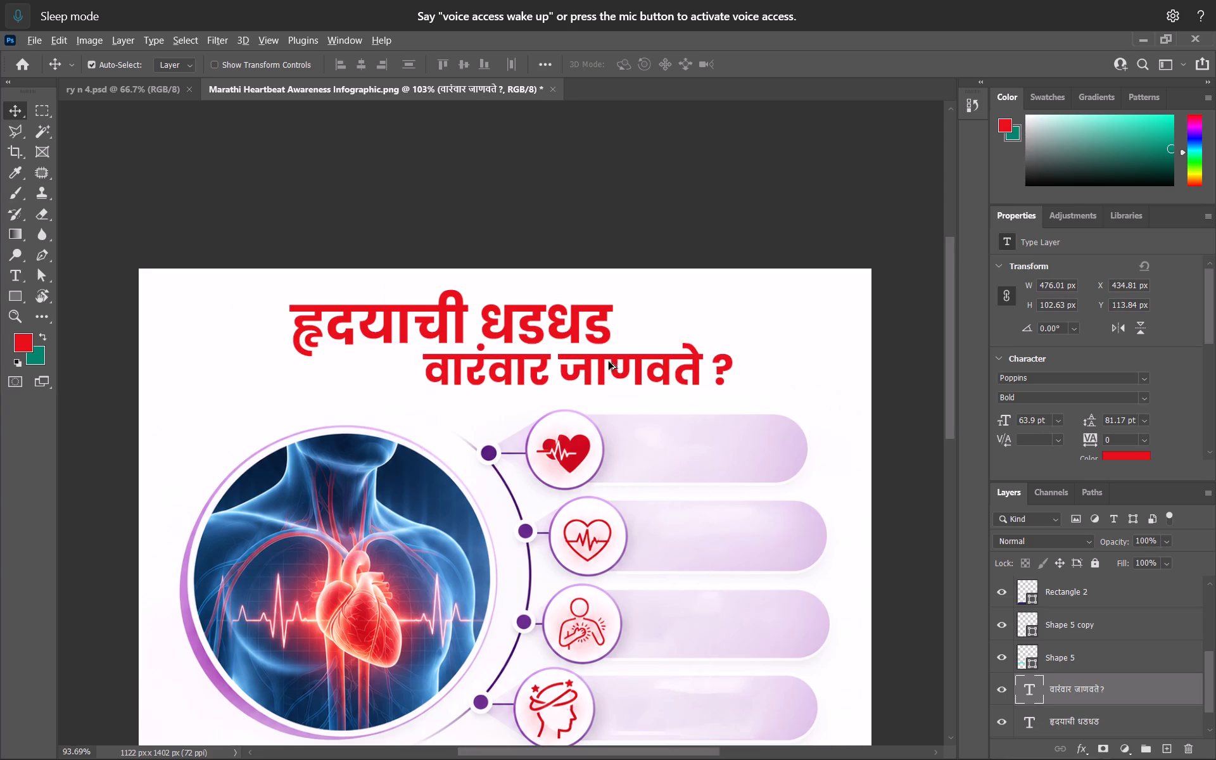
{"action": "scroll", "coordinate": [609, 362], "scroll_direction": "up", "scroll_amount": 7, "text": "alt"}
{"action": "left_click_drag", "start_coordinate": [602, 367], "coordinate": [666, 376]}
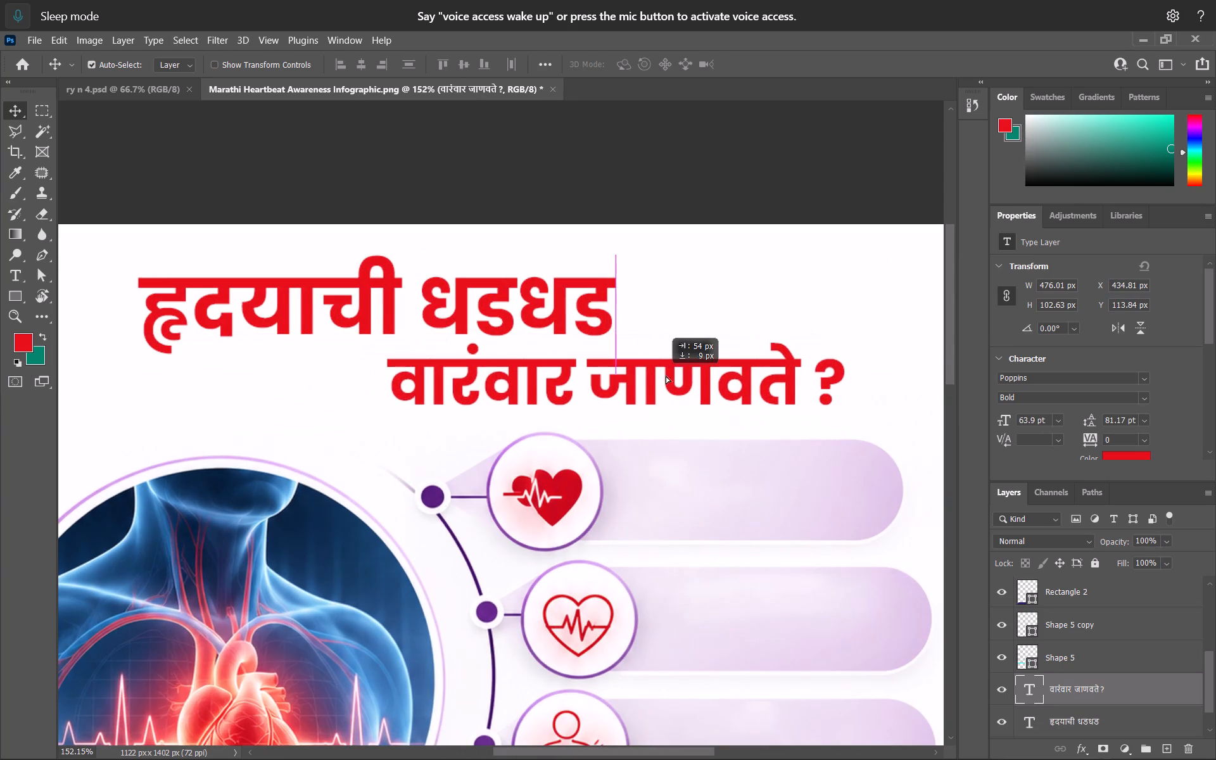
{"action": "left_click_drag", "start_coordinate": [666, 376], "coordinate": [659, 371]}
{"action": "scroll", "coordinate": [659, 373], "scroll_direction": "down", "scroll_amount": 4, "text": "alt"}
{"action": "scroll", "coordinate": [622, 378], "scroll_direction": "up", "scroll_amount": 6, "text": "alt"}
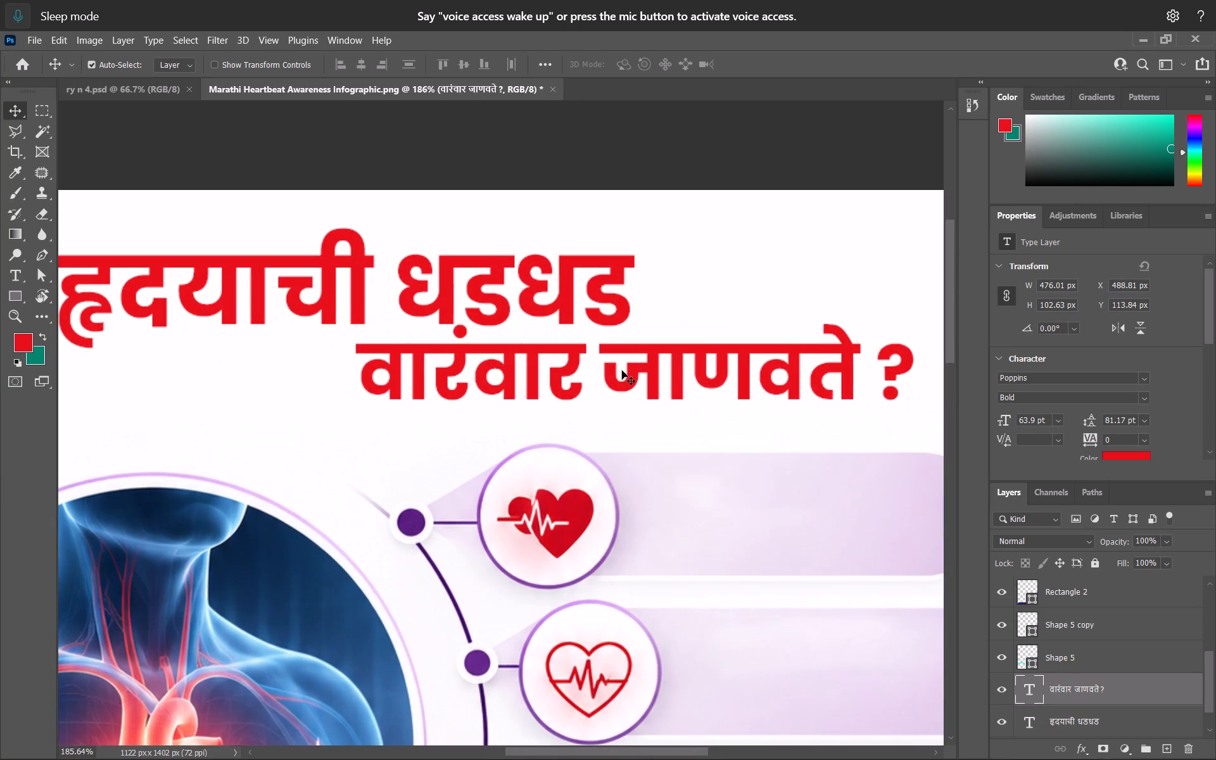
{"action": "left_click_drag", "start_coordinate": [611, 369], "coordinate": [620, 377]}
{"action": "scroll", "coordinate": [620, 377], "scroll_direction": "down", "scroll_amount": 8, "text": "alt"}
{"action": "scroll", "coordinate": [620, 377], "scroll_direction": "up", "scroll_amount": 8, "text": "alt"}
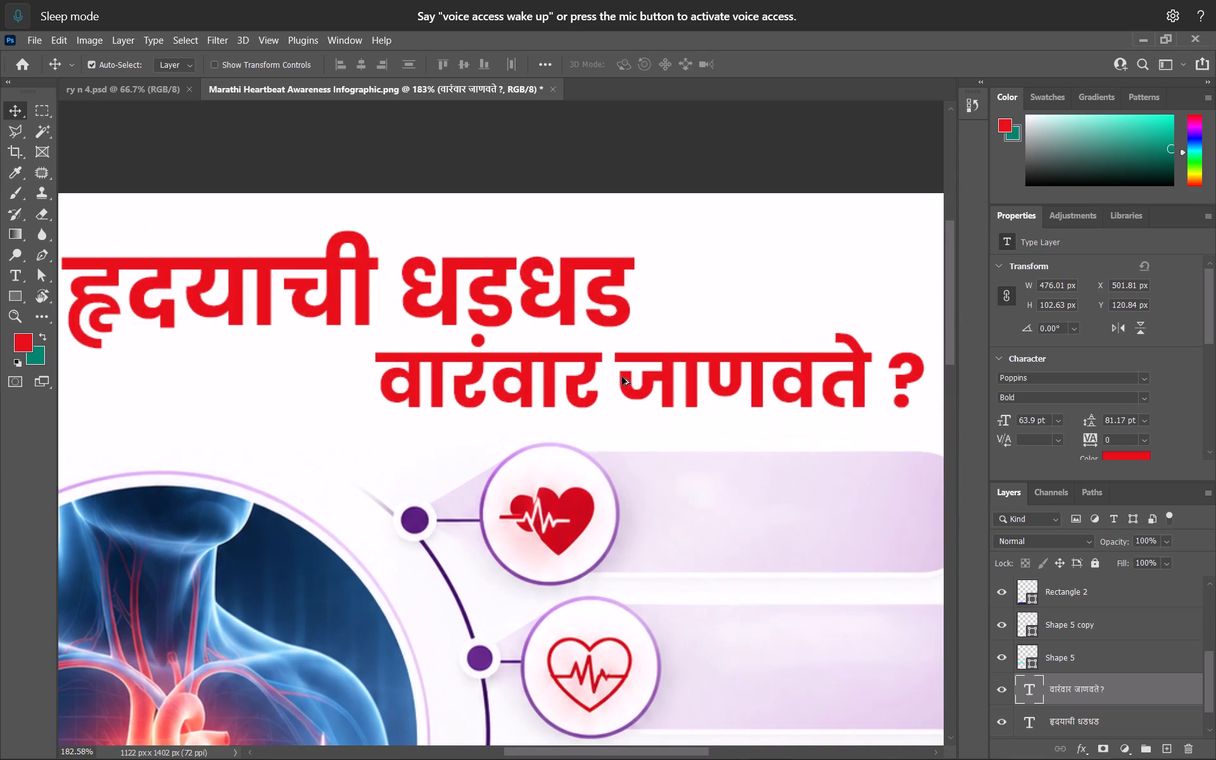
{"action": "left_click_drag", "start_coordinate": [622, 377], "coordinate": [662, 378]}
{"action": "scroll", "coordinate": [661, 376], "scroll_direction": "down", "scroll_amount": 9, "text": "alt"}
{"action": "scroll", "coordinate": [564, 320], "scroll_direction": "up", "scroll_amount": 6, "text": "alt"}
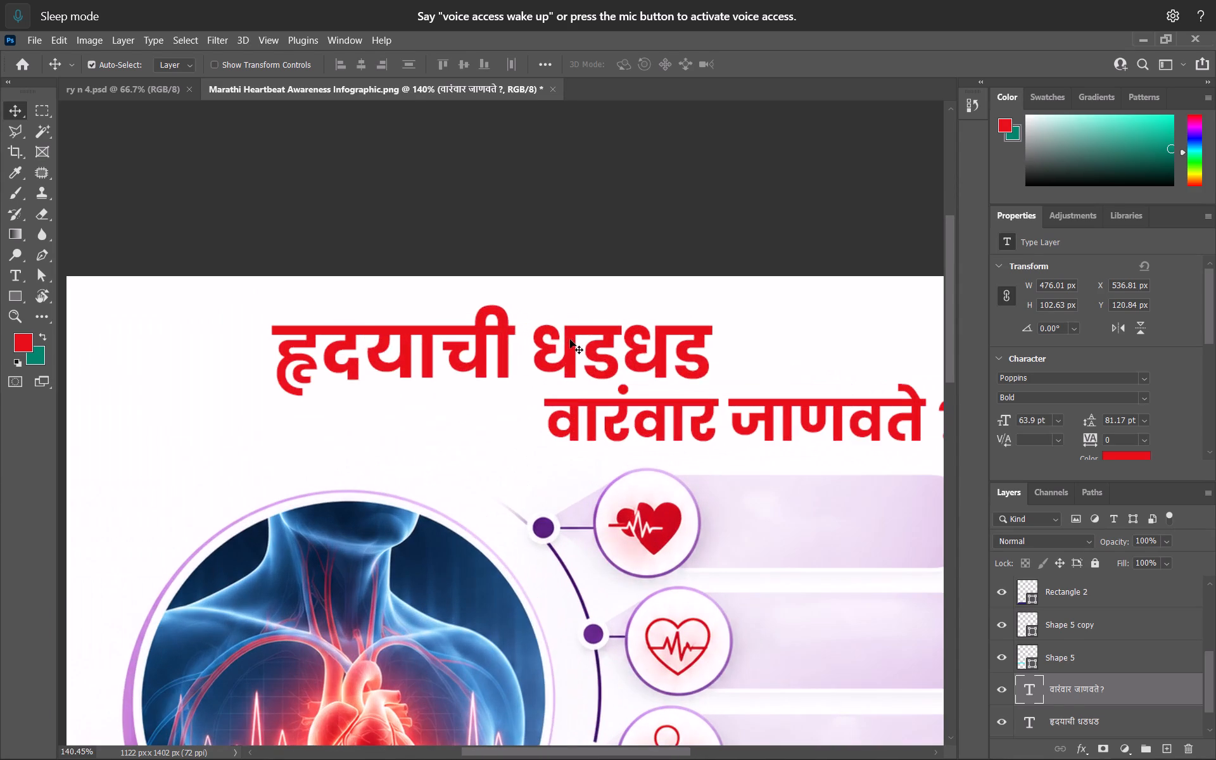
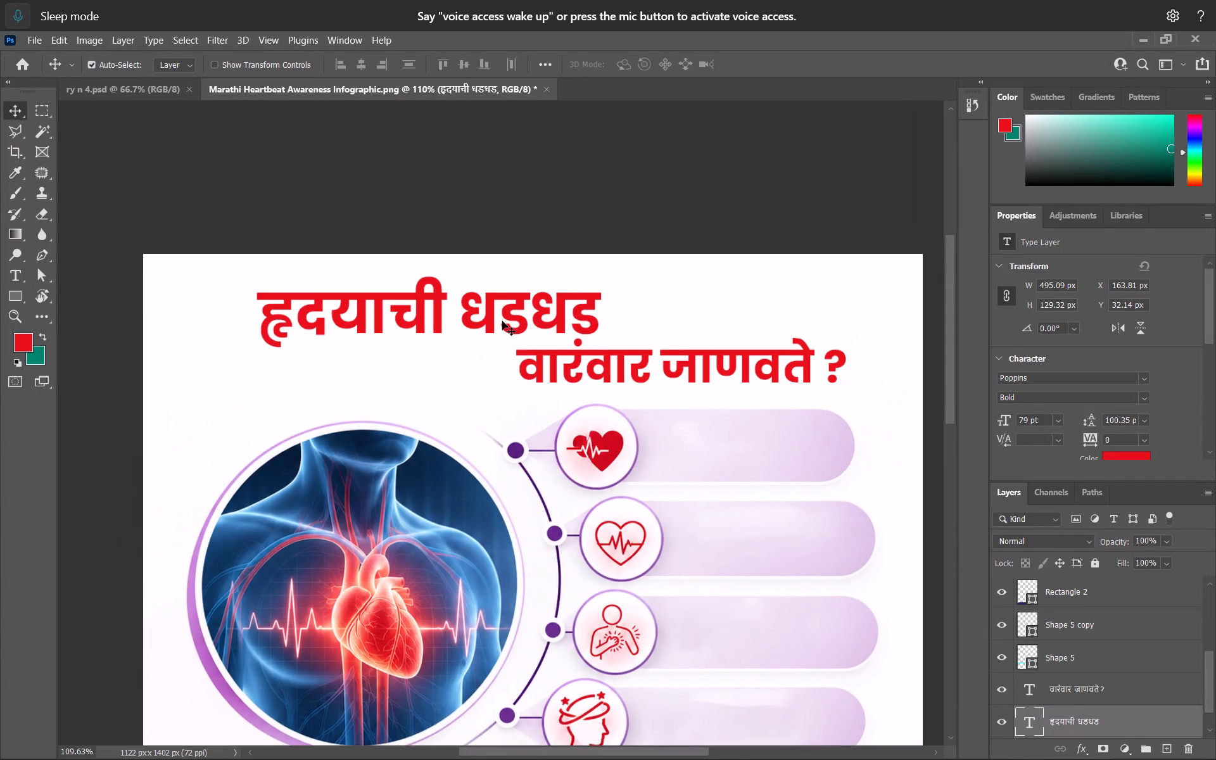
Delete the first title line "हृदयाची धडधड" from the top of the poster.
{"action": "left_click", "coordinate": [502, 313]}
{"action": "key", "text": "Delete"}
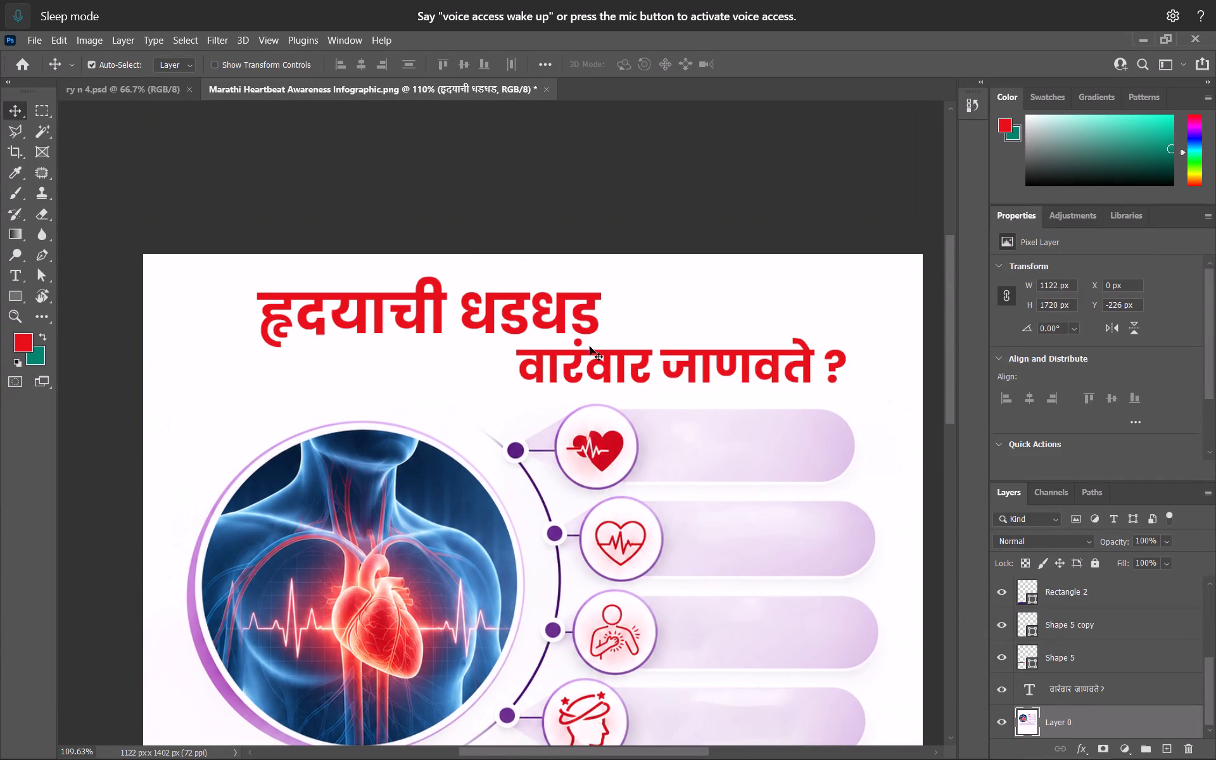
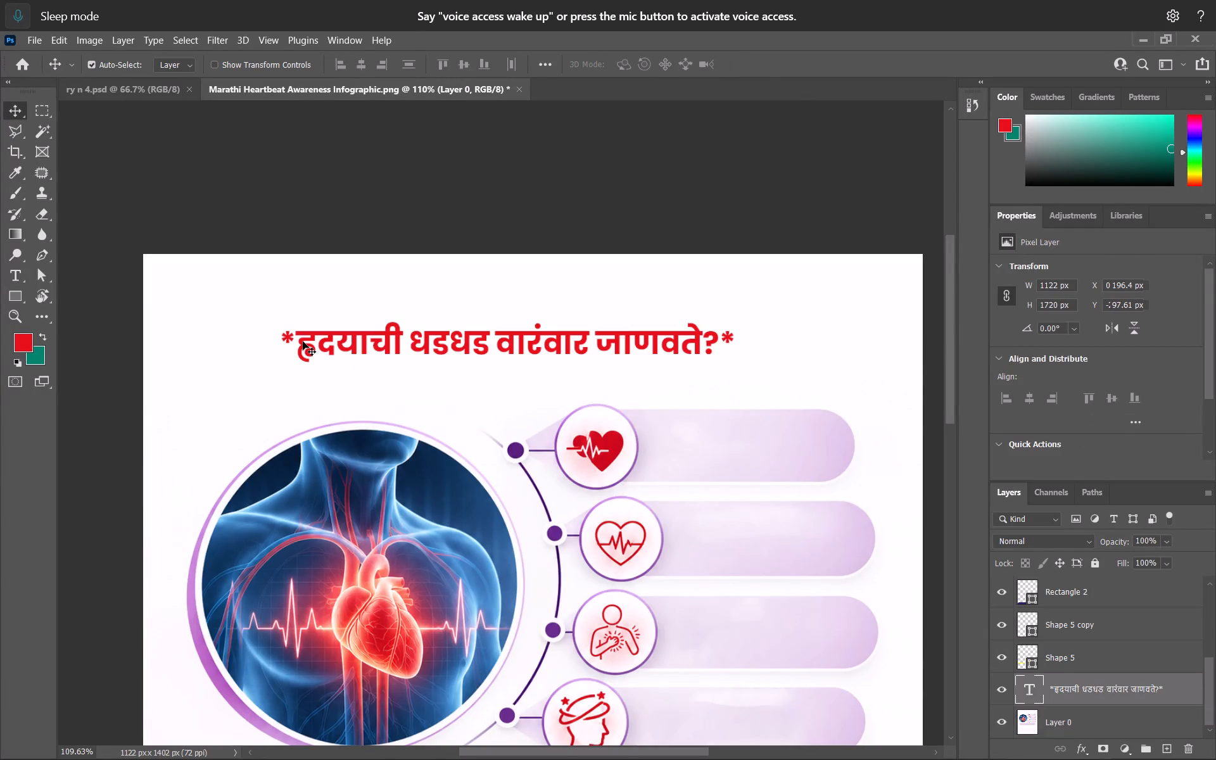
Remove both asterisks from the title and add a space before the question mark, making it "हृदयाची धडधड वारंवार जाणवते ?".
{"action": "left_click", "coordinate": [293, 336]}
{"action": "key", "text": "BackSpace"}
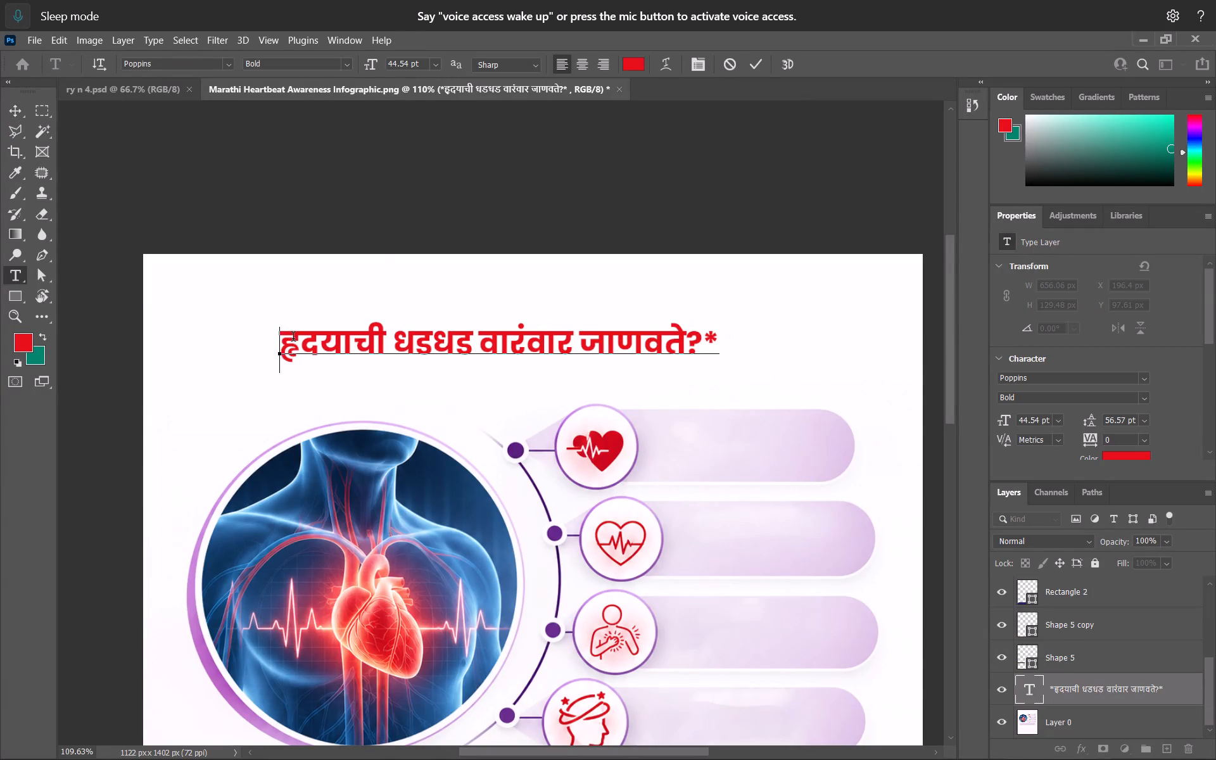
{"action": "left_click", "coordinate": [712, 338]}
{"action": "key", "text": "BackSpace"}
{"action": "key", "text": "Left"}
{"action": "key", "text": "space"}
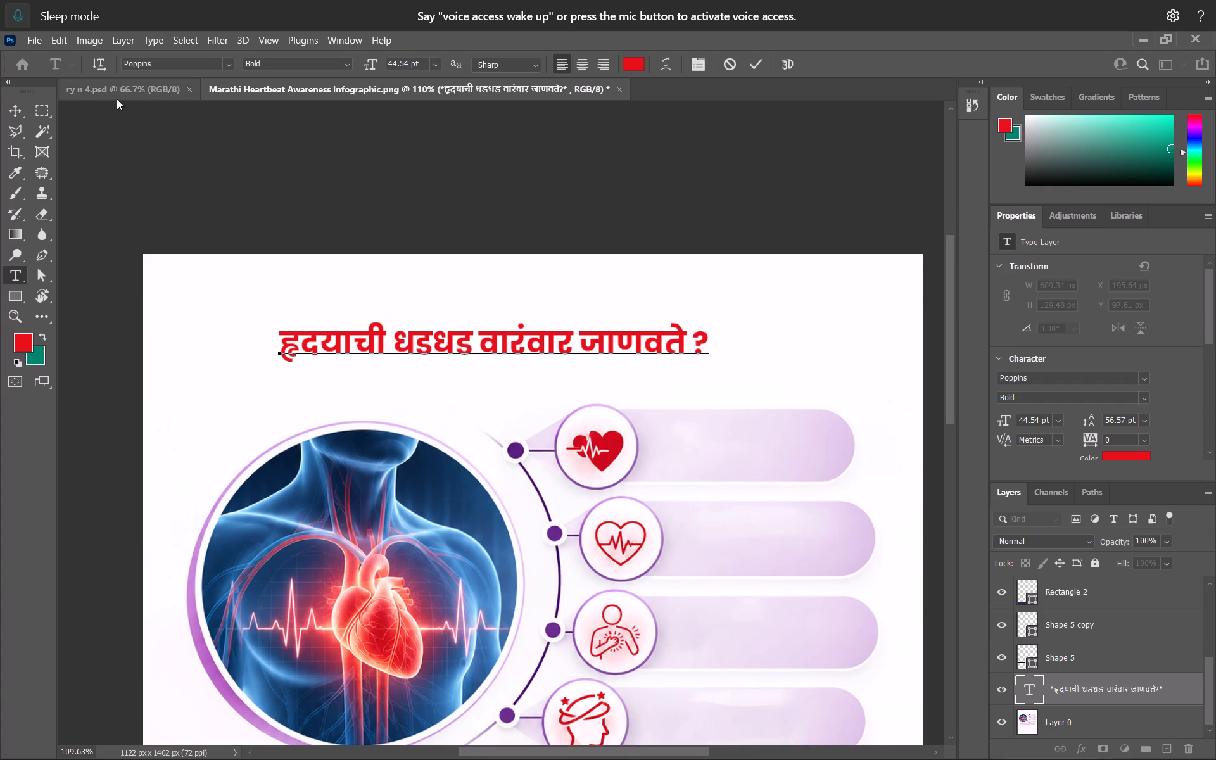
{"action": "left_click", "coordinate": [22, 109]}
Scale the red title proportionally to about 147% and move it up, roughly centred near the poster's top edge.
{"action": "key", "text": "ctrl+t"}
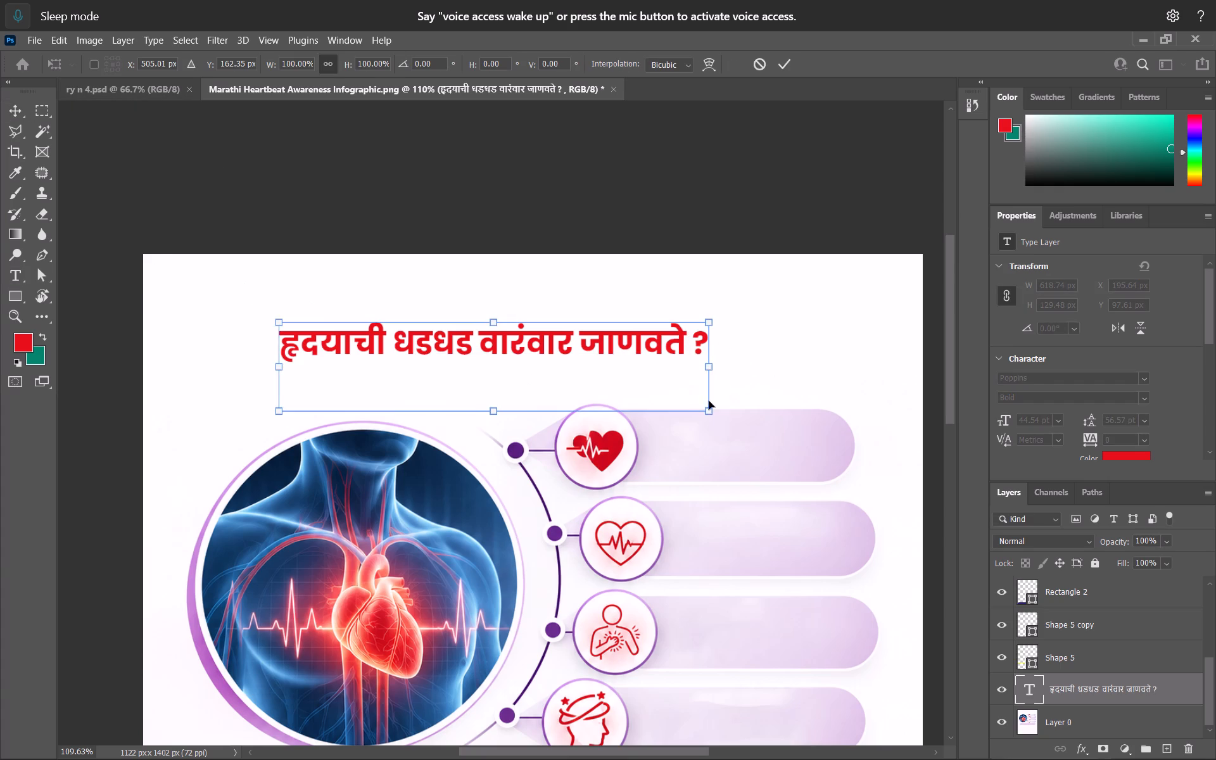
{"action": "left_click_drag", "start_coordinate": [705, 412], "coordinate": [868, 517]}
{"action": "left_click_drag", "start_coordinate": [702, 352], "coordinate": [660, 340]}
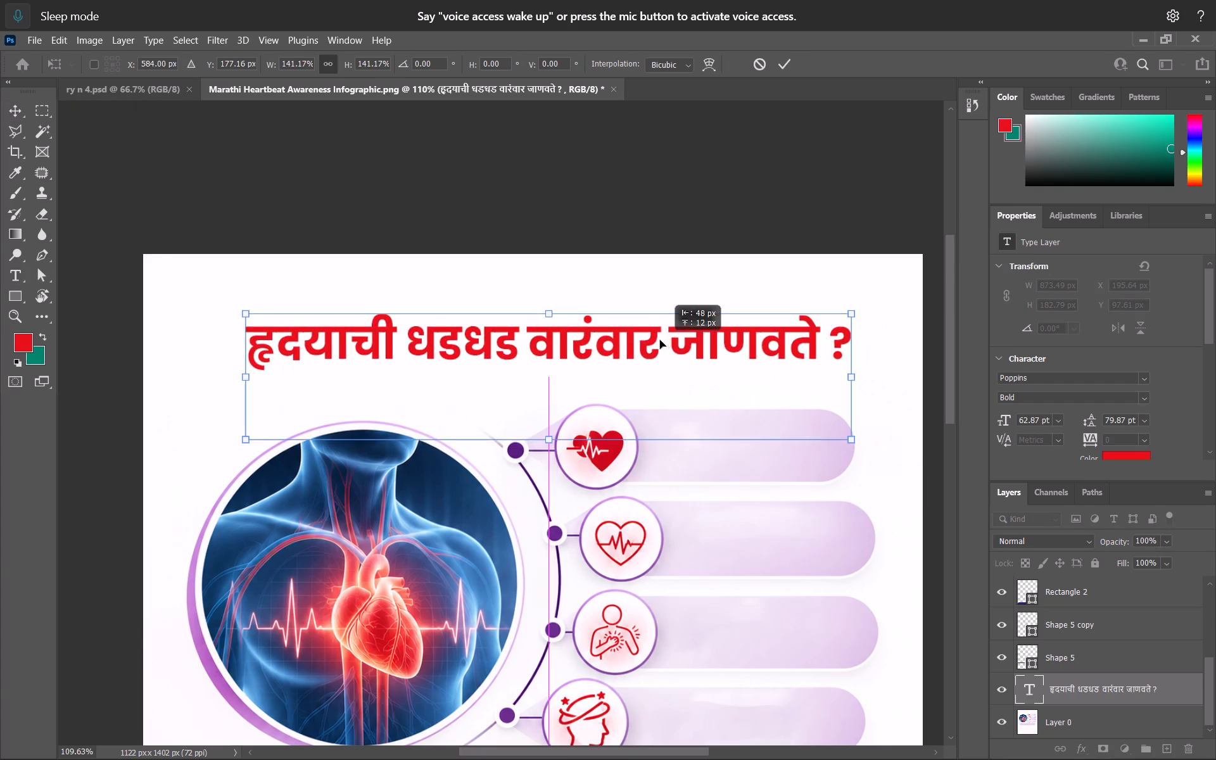
{"action": "left_click_drag", "start_coordinate": [660, 340], "coordinate": [665, 319]}
{"action": "left_click_drag", "start_coordinate": [247, 421], "coordinate": [241, 431]}
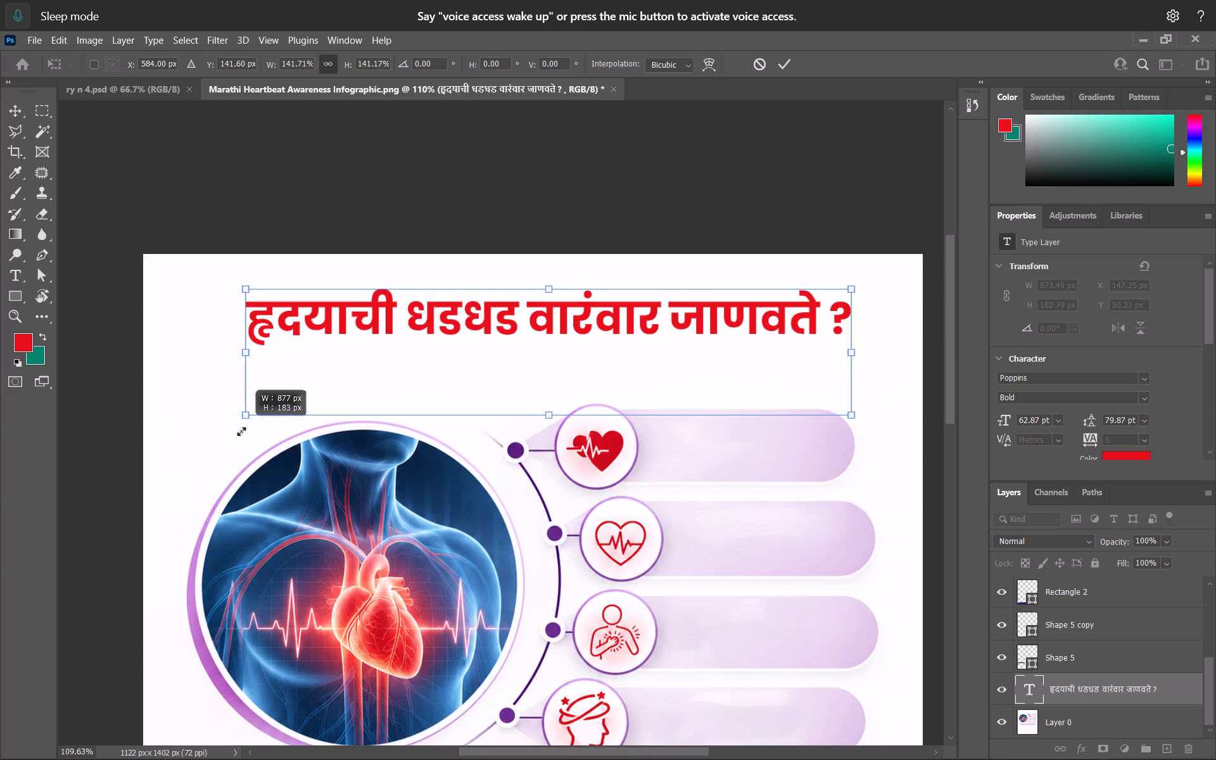
{"action": "left_click_drag", "start_coordinate": [241, 431], "coordinate": [225, 448]}
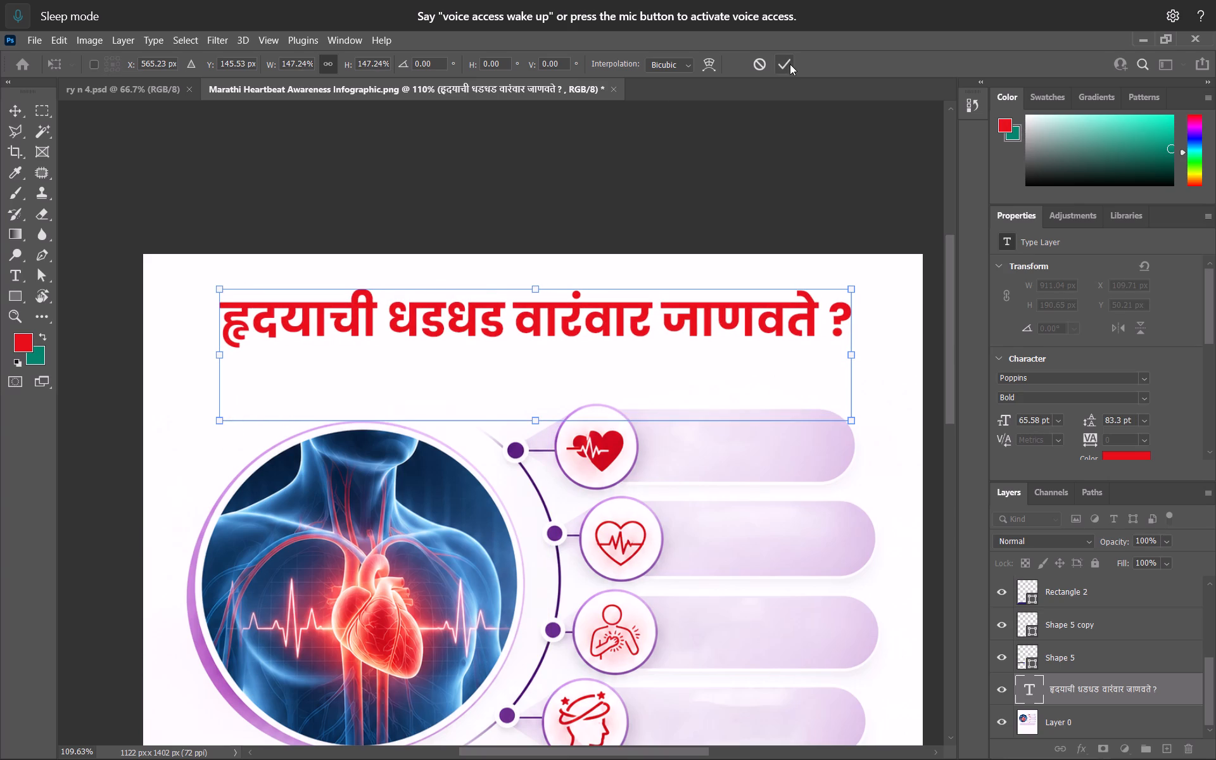
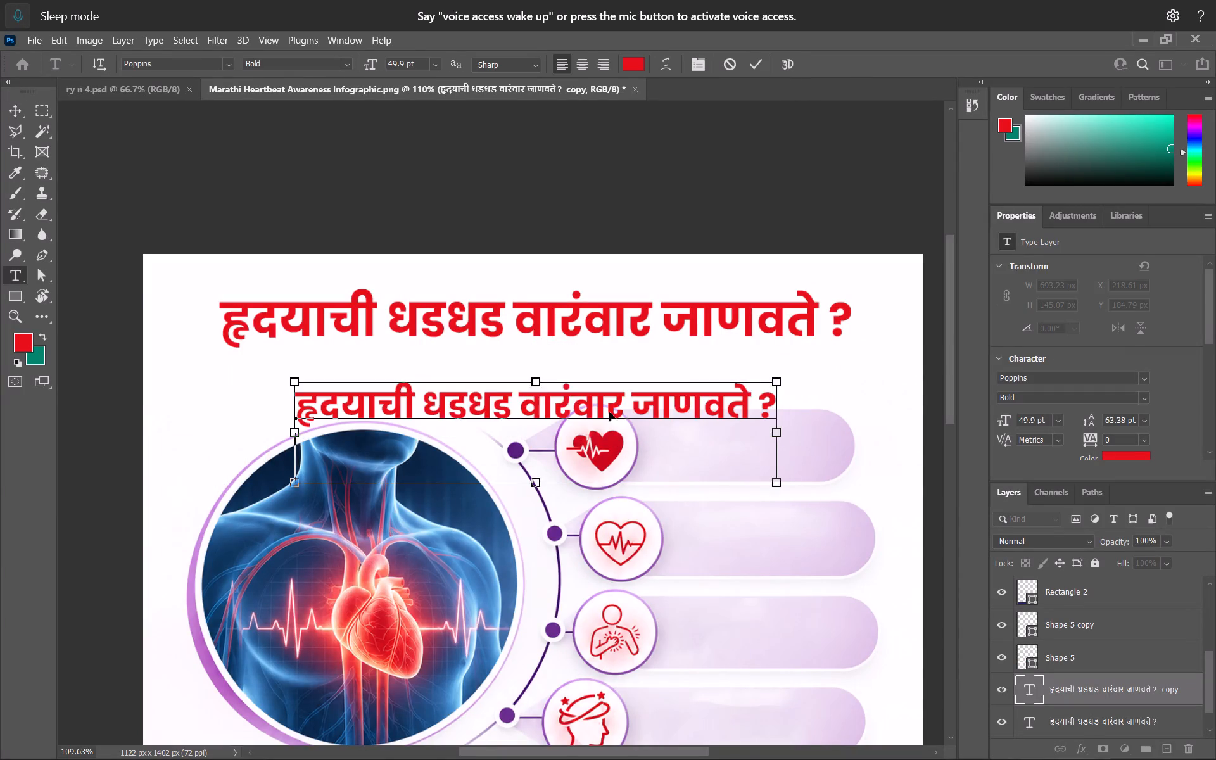
Replace the duplicated title's text with "हृदयाच्या ठोक्यांमधील बदलांकडे लक्ष द्या." and position it roughly centred just beneath the red title.
{"action": "left_click", "coordinate": [752, 63]}
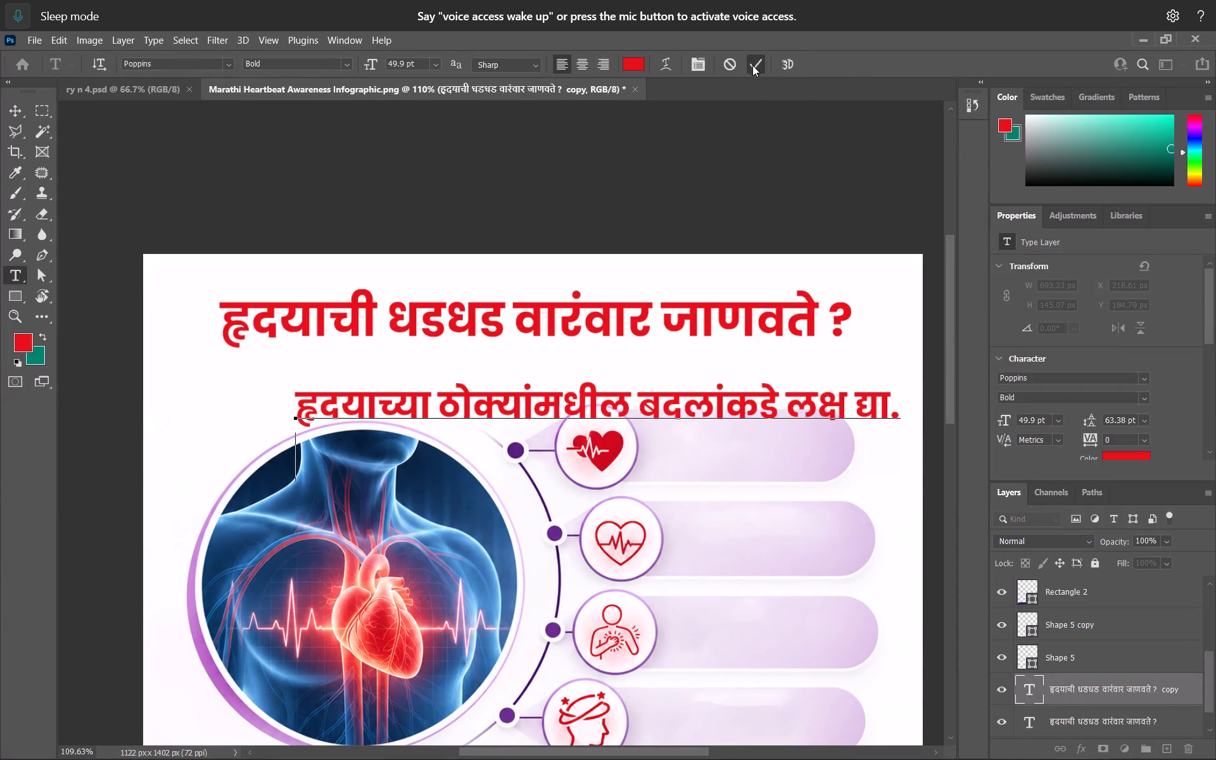
{"action": "left_click_drag", "start_coordinate": [655, 407], "coordinate": [598, 373]}
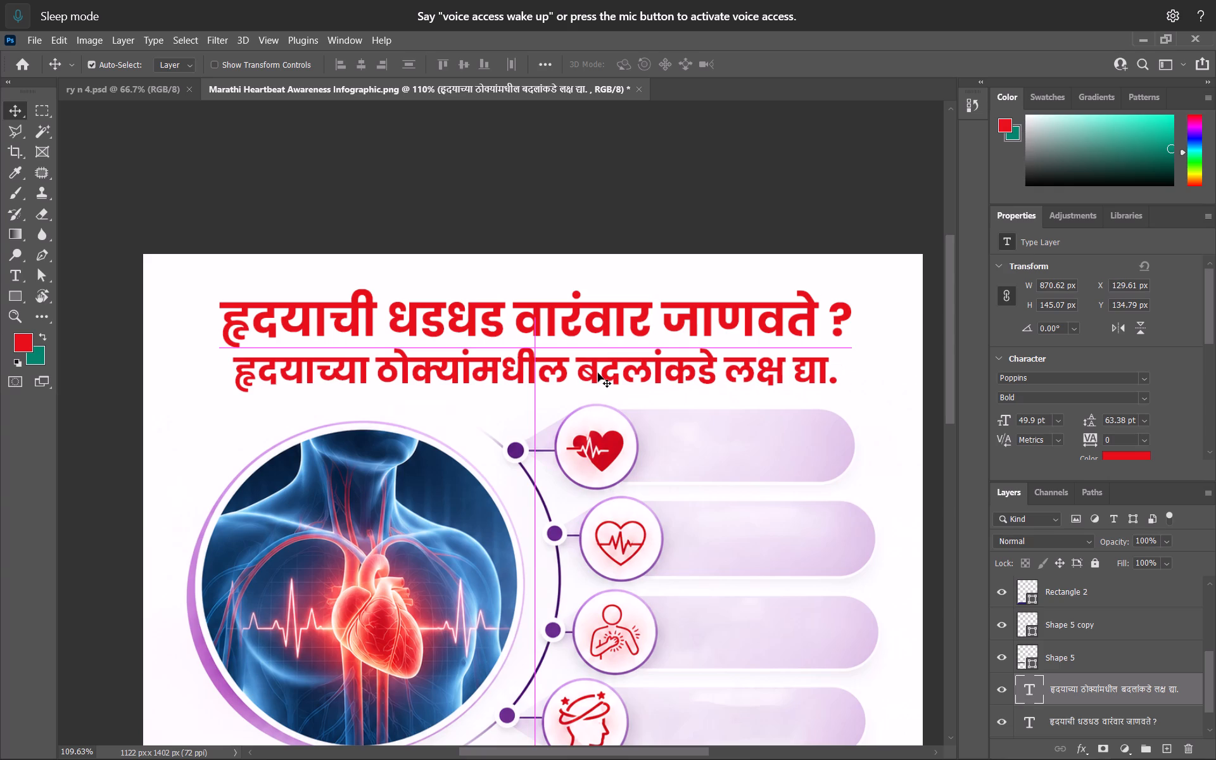
{"action": "scroll", "coordinate": [537, 374], "scroll_direction": "down", "scroll_amount": 3, "text": "alt"}
{"action": "scroll", "coordinate": [549, 364], "scroll_direction": "up", "scroll_amount": 3, "text": "alt"}
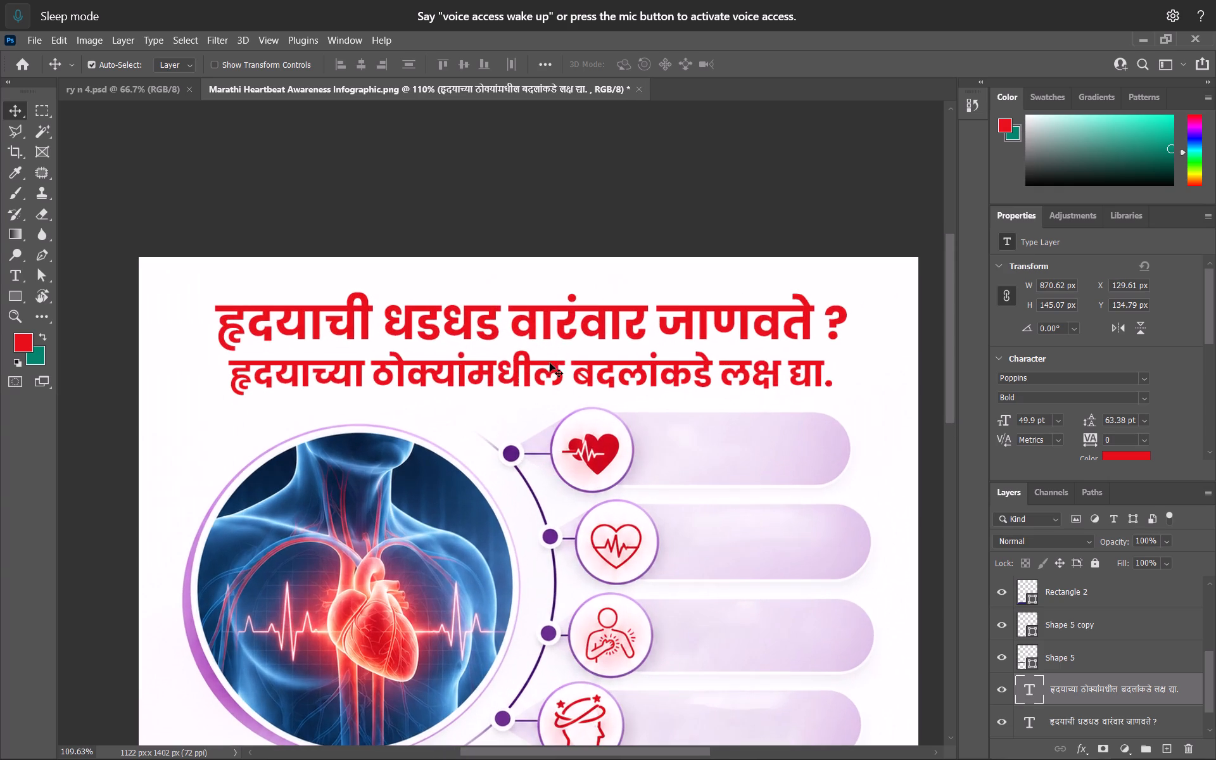
{"action": "left_click", "coordinate": [548, 365]}
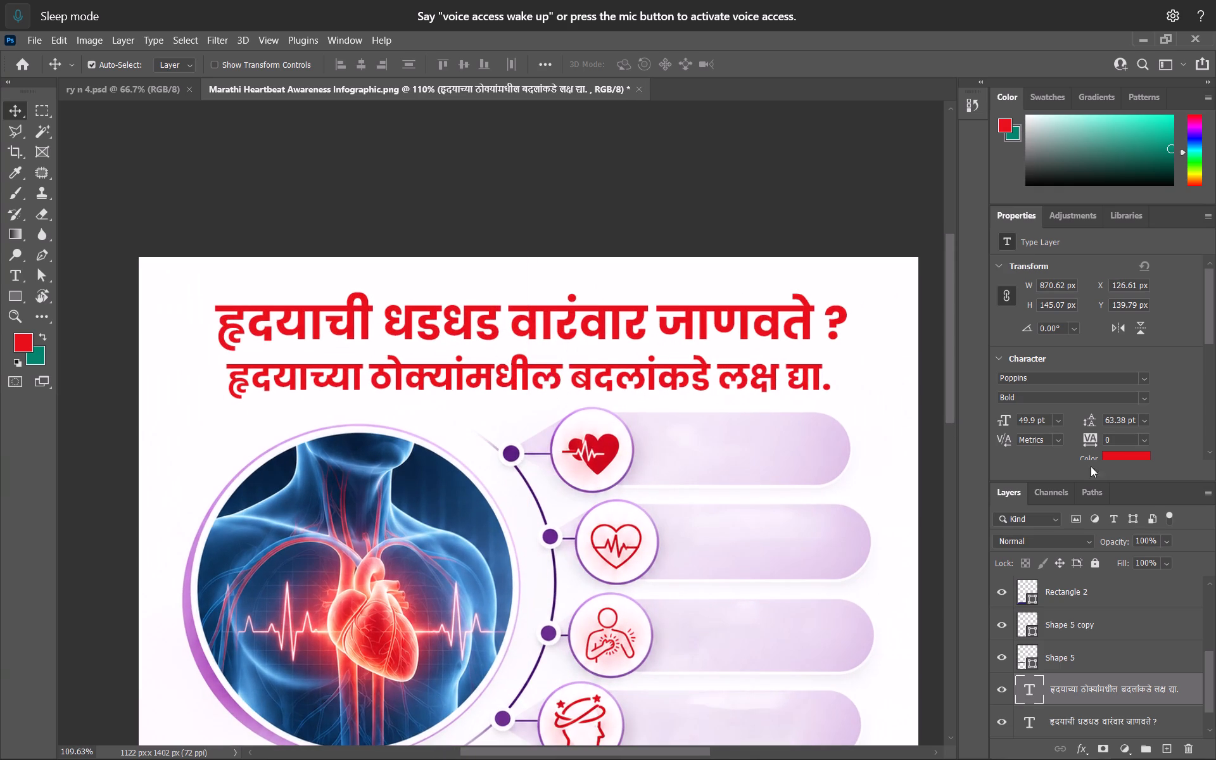
Style the subtitle "हृदयाच्या ठोक्यांमधील बदलांकडे लक्ष द्या." in Poppins SemiBold with black text colour (000000).
{"action": "left_click", "coordinate": [1139, 399]}
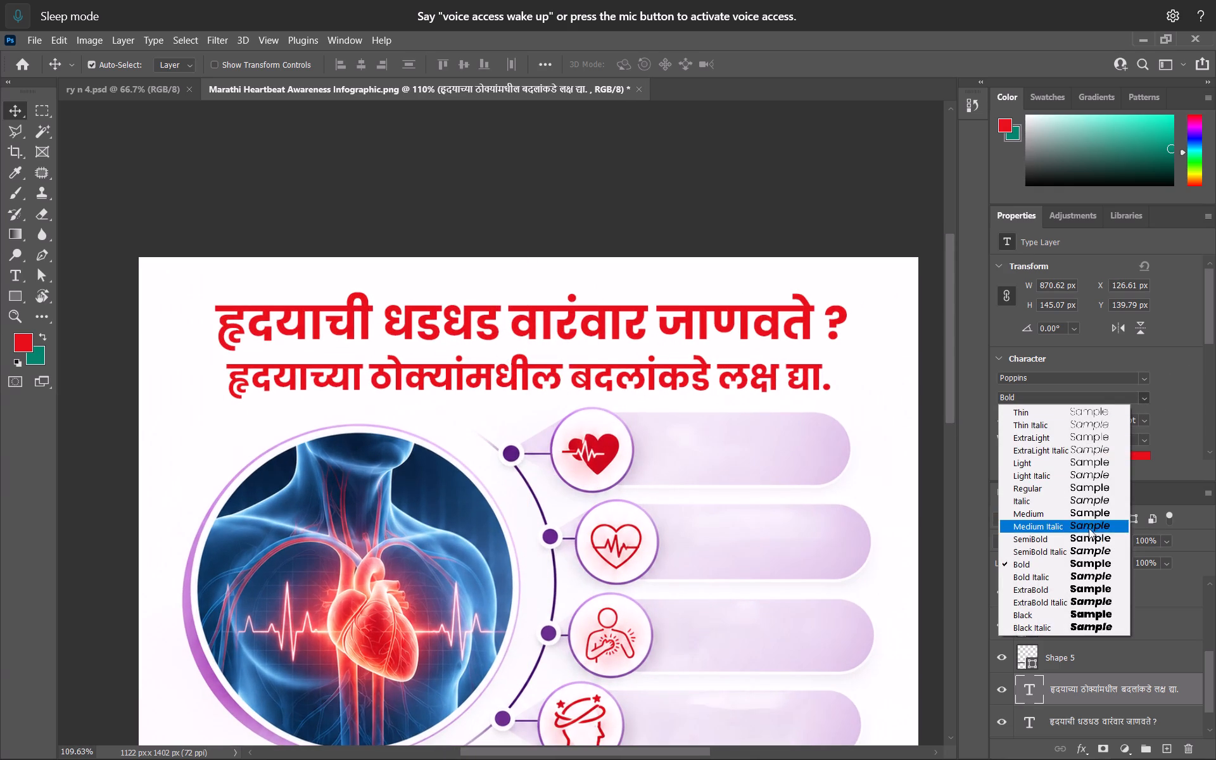
{"action": "left_click", "coordinate": [1085, 538]}
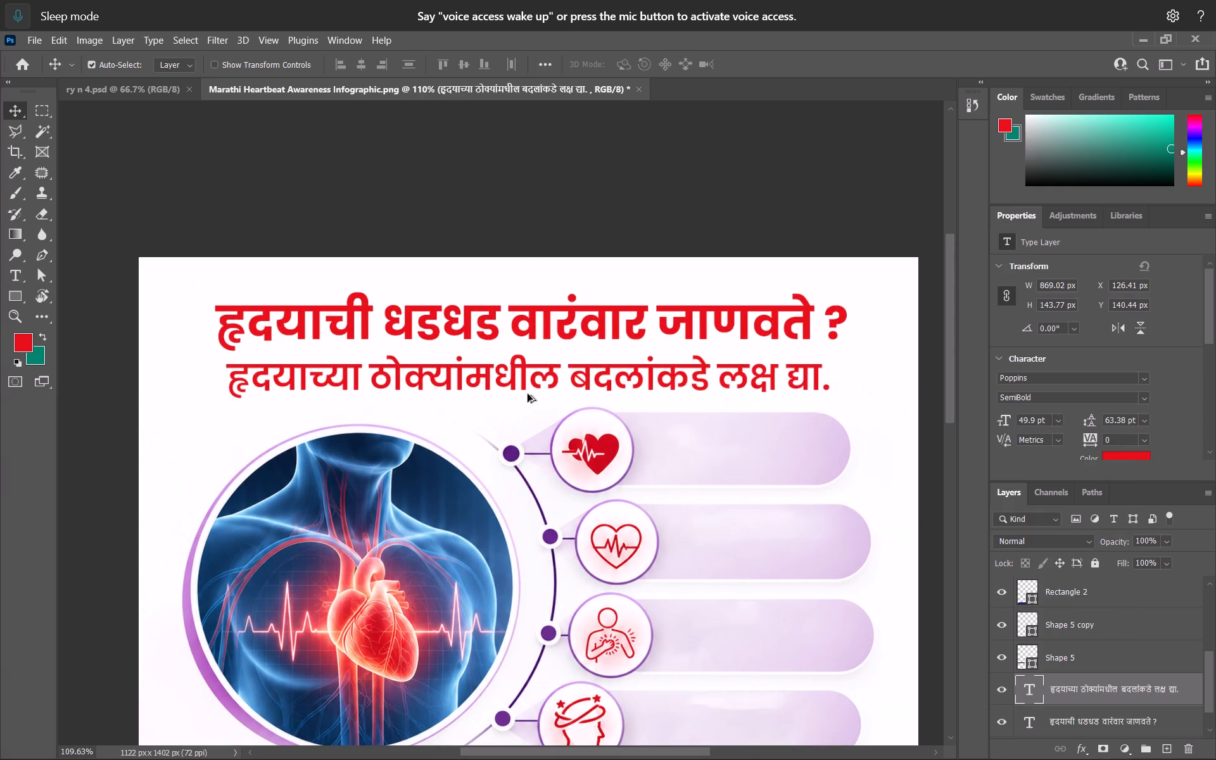
{"action": "scroll", "coordinate": [499, 393], "scroll_direction": "down", "scroll_amount": 3, "text": "alt"}
{"action": "scroll", "coordinate": [499, 393], "scroll_direction": "up", "scroll_amount": 5, "text": "alt"}
{"action": "left_click", "coordinate": [1126, 454]}
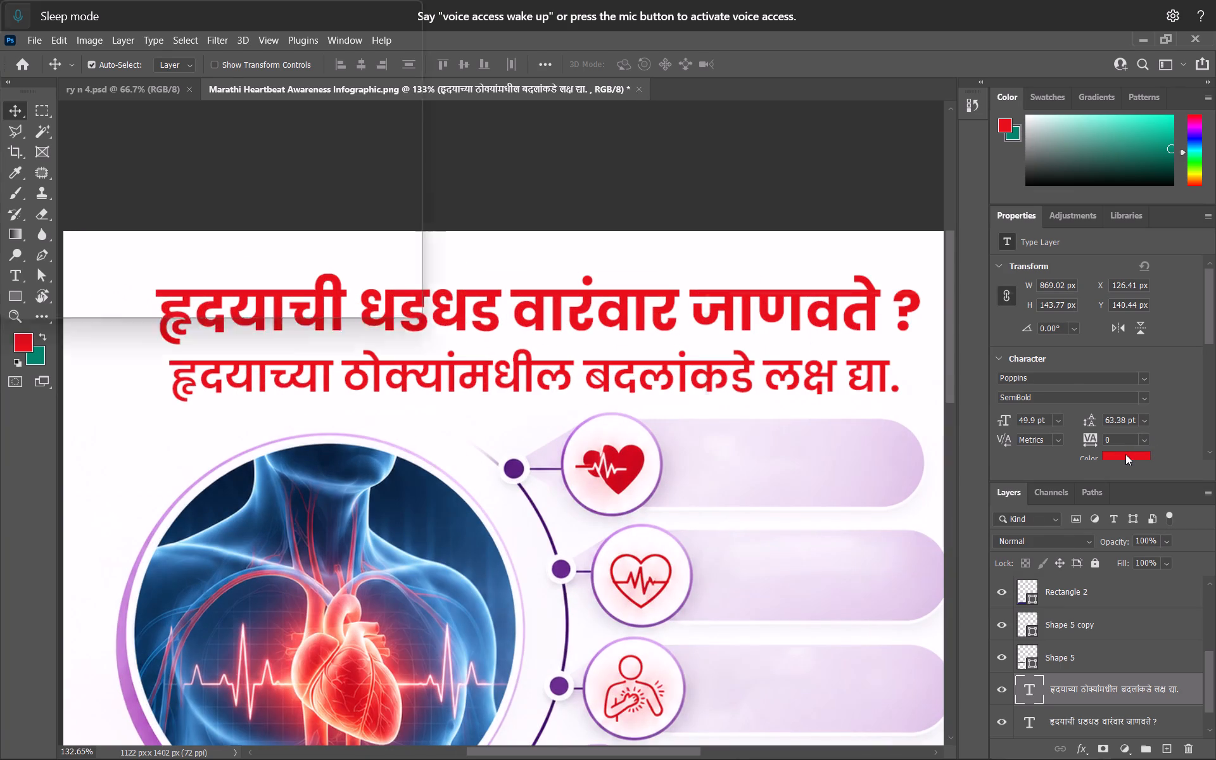
{"action": "left_click_drag", "start_coordinate": [776, 414], "coordinate": [660, 571]}
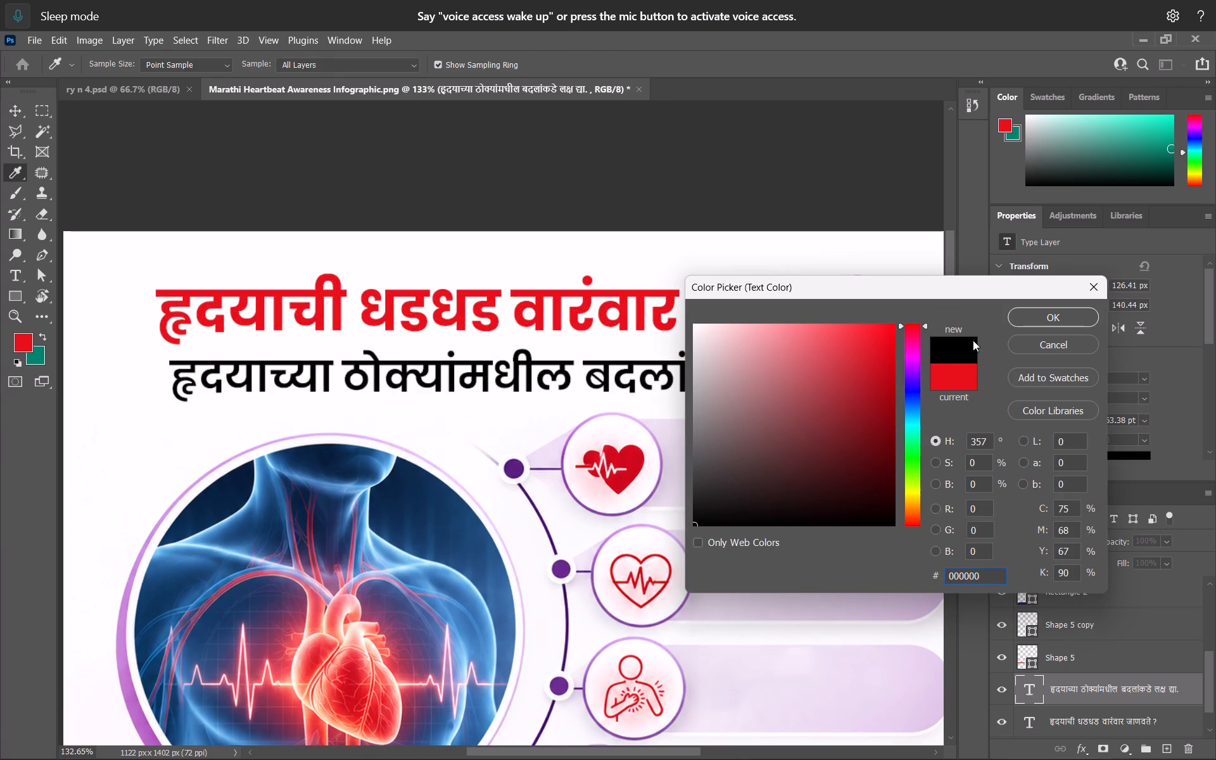
{"action": "left_click", "coordinate": [1018, 321]}
Scale the black subtitle down proportionally to about 80%, keeping it horizontally centred under the title.
{"action": "scroll", "coordinate": [588, 388], "scroll_direction": "down", "scroll_amount": 4, "text": "alt"}
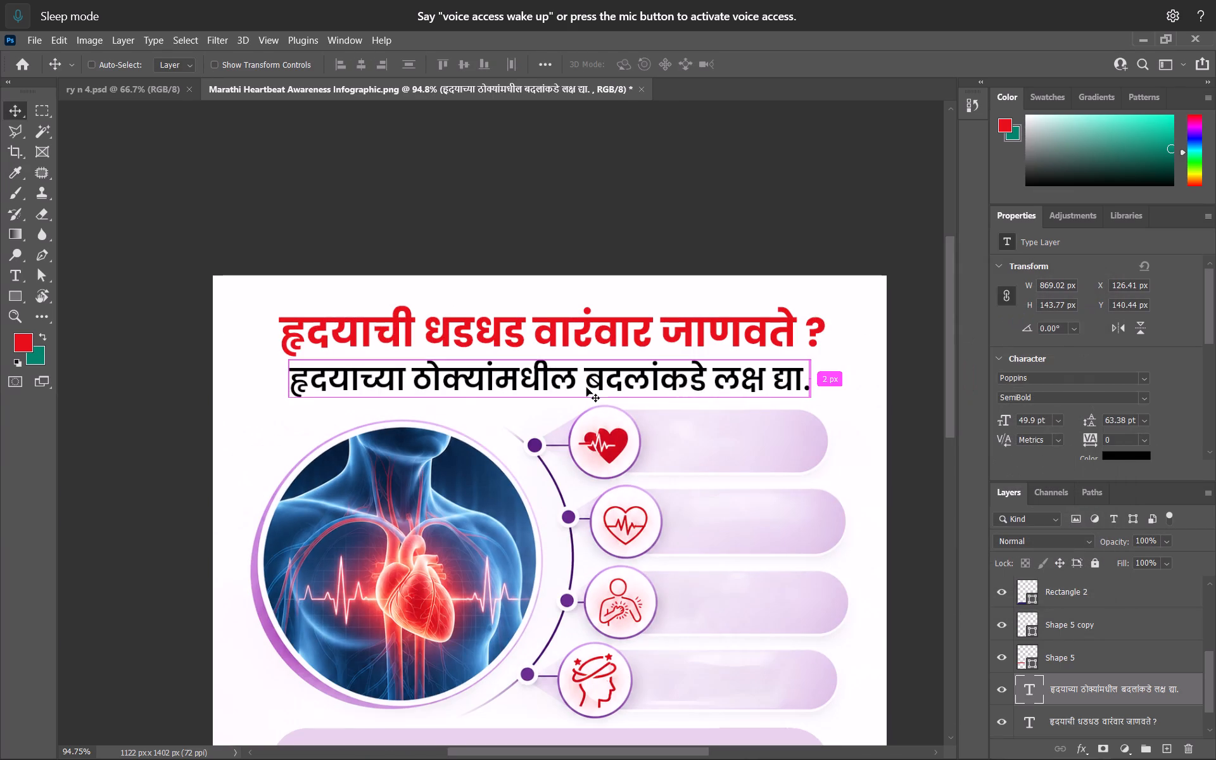
{"action": "key", "text": "ctrl+t"}
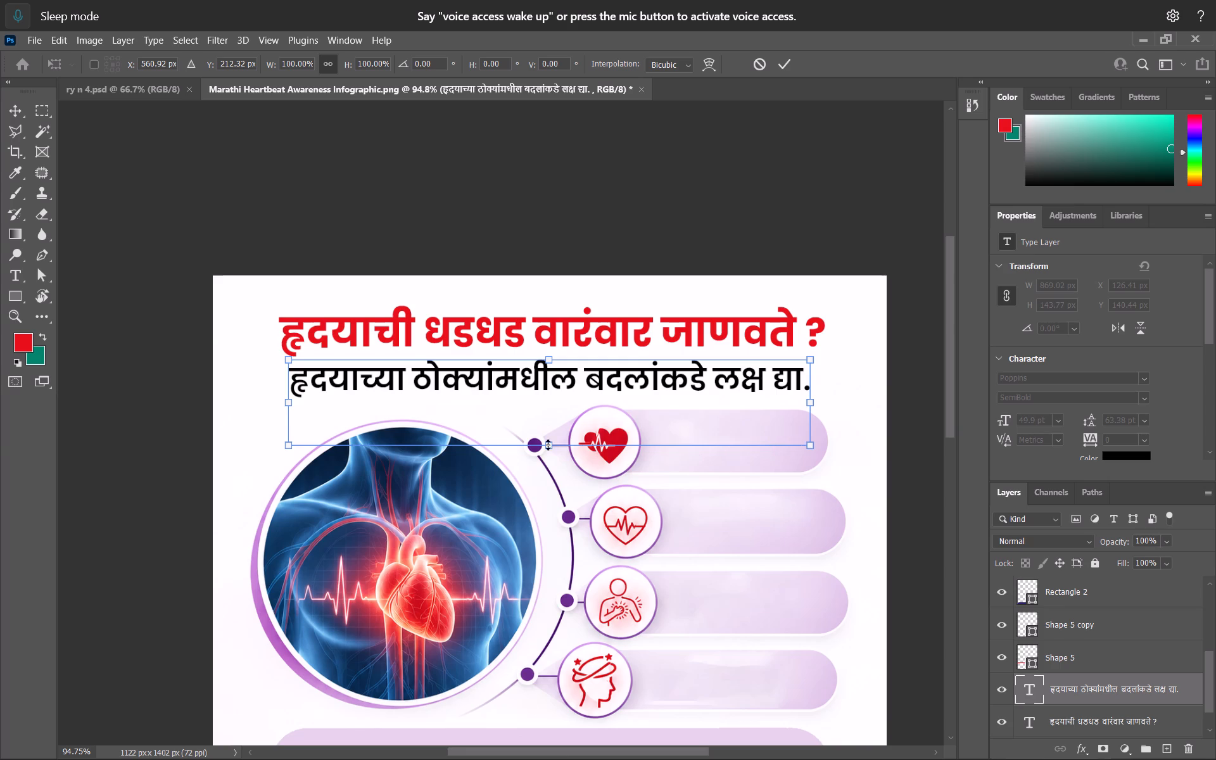
{"action": "left_click_drag", "start_coordinate": [545, 447], "coordinate": [540, 430]}
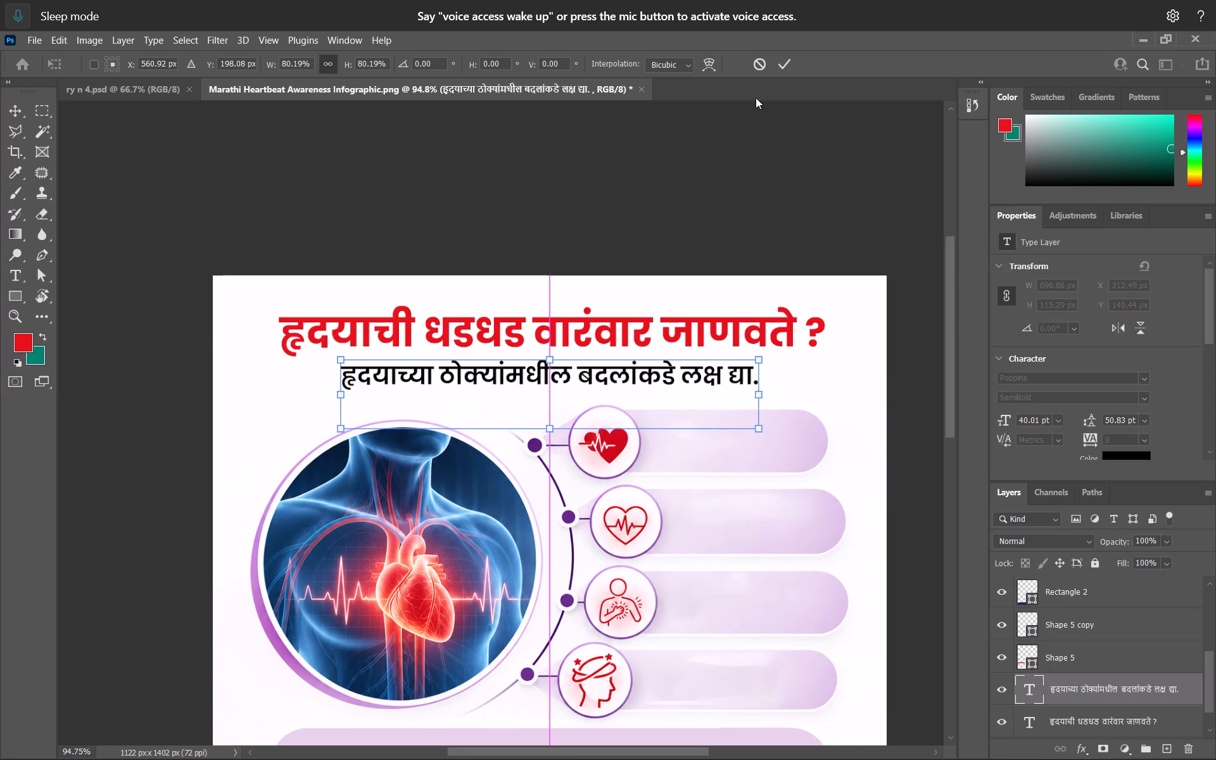
{"action": "left_click", "coordinate": [776, 58]}
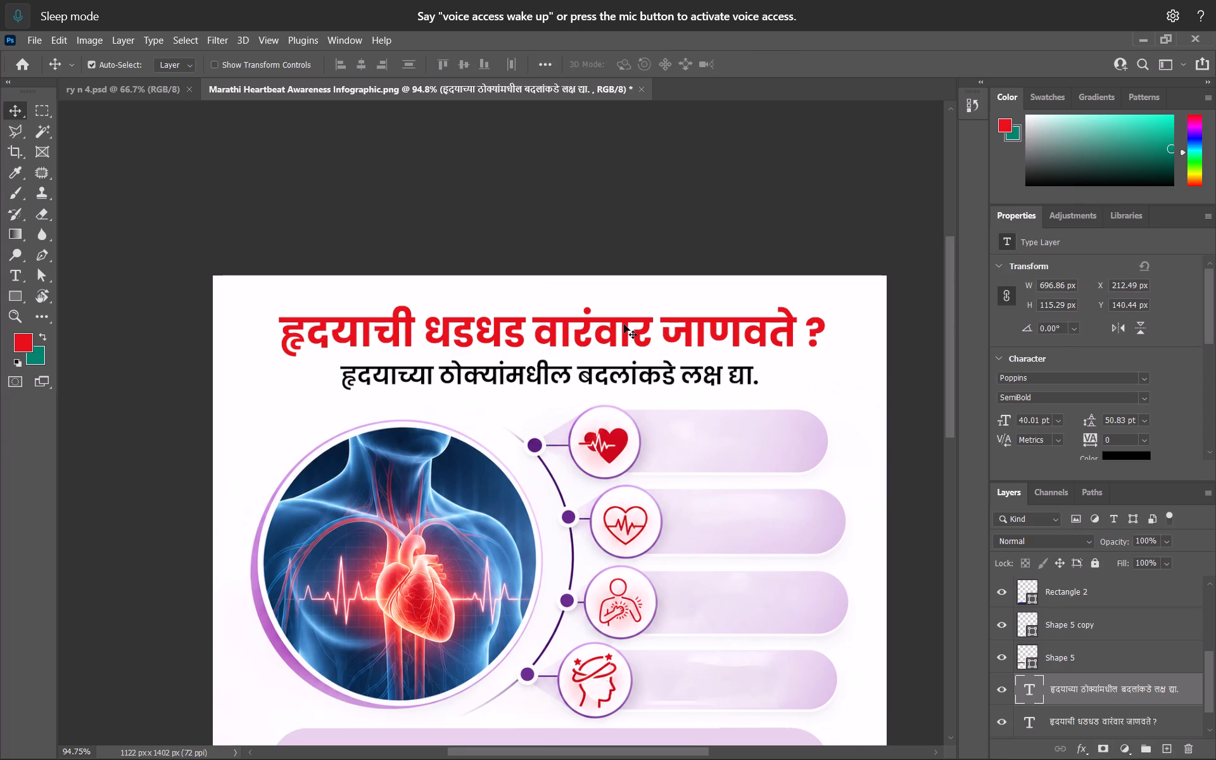
Scale the red title "हृदयाची धडधड वारंवार जाणवते ?" up proportionally to about 108% around its horizontal centre.
{"action": "left_click", "coordinate": [624, 324]}
{"action": "key", "text": "ctrl+t"}
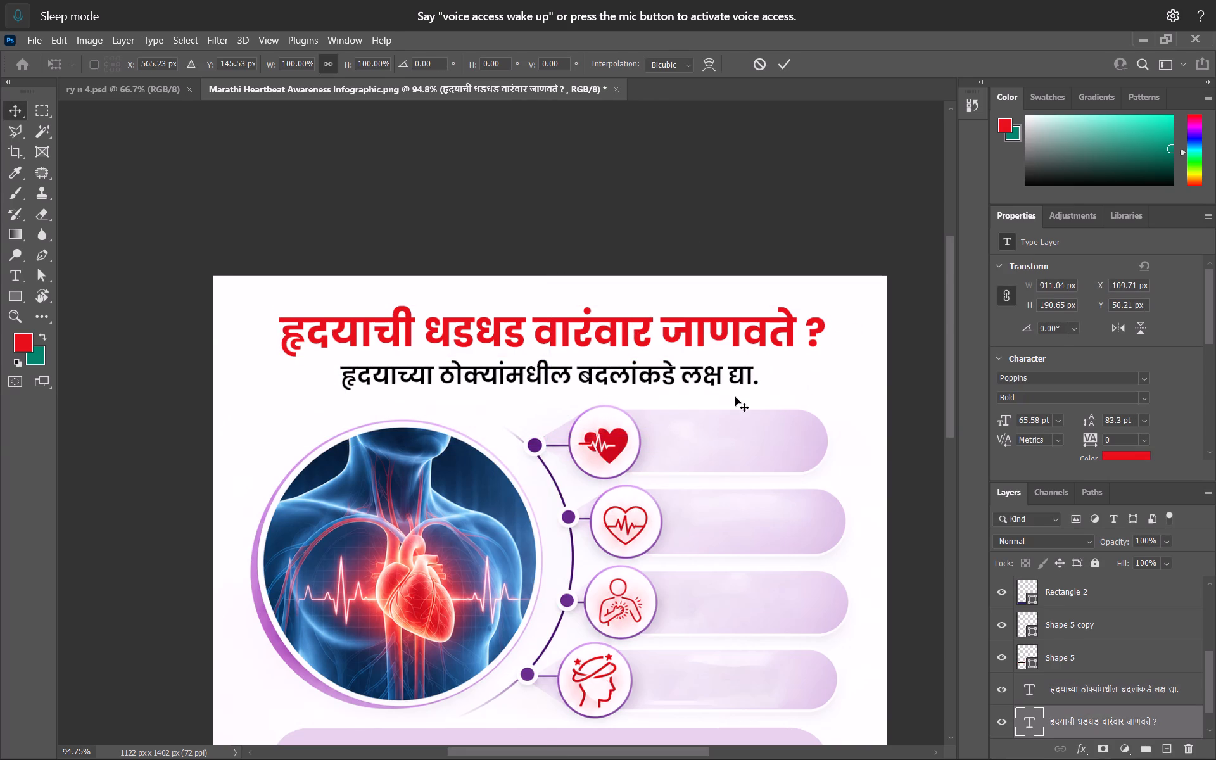
{"action": "left_click_drag", "start_coordinate": [544, 426], "coordinate": [541, 434]}
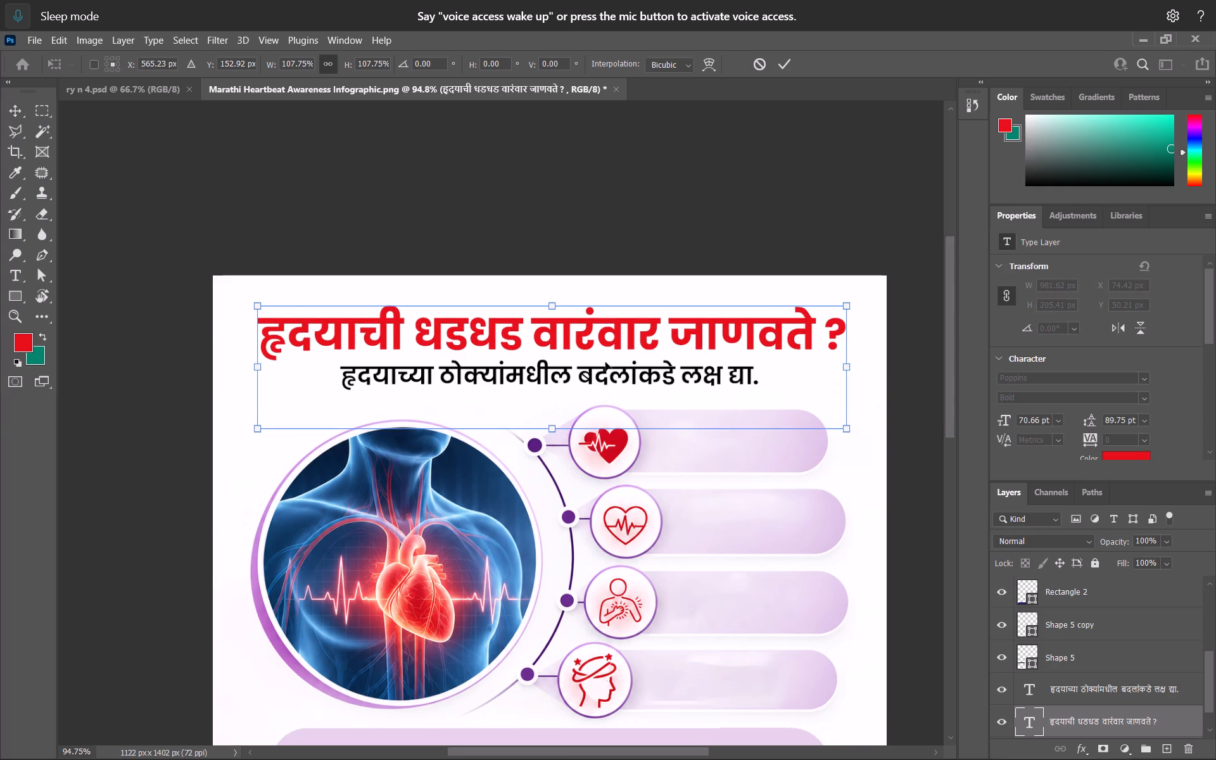
{"action": "left_click", "coordinate": [786, 60]}
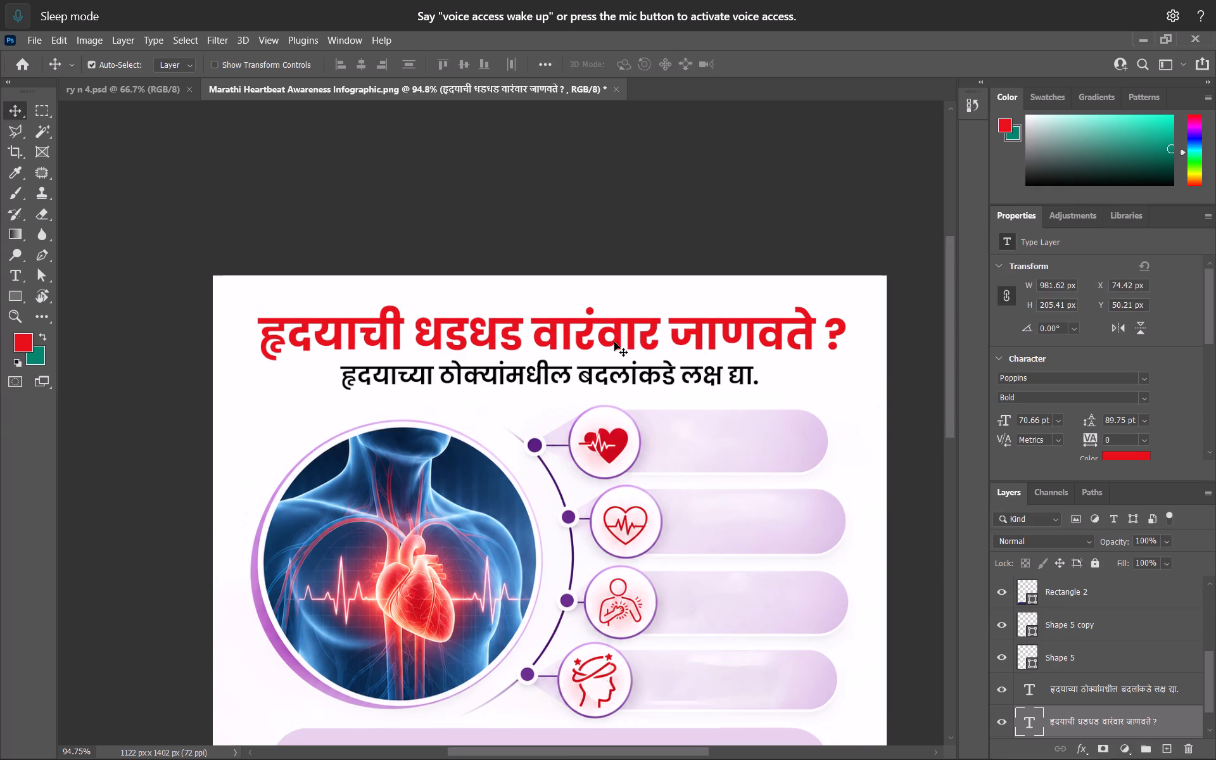
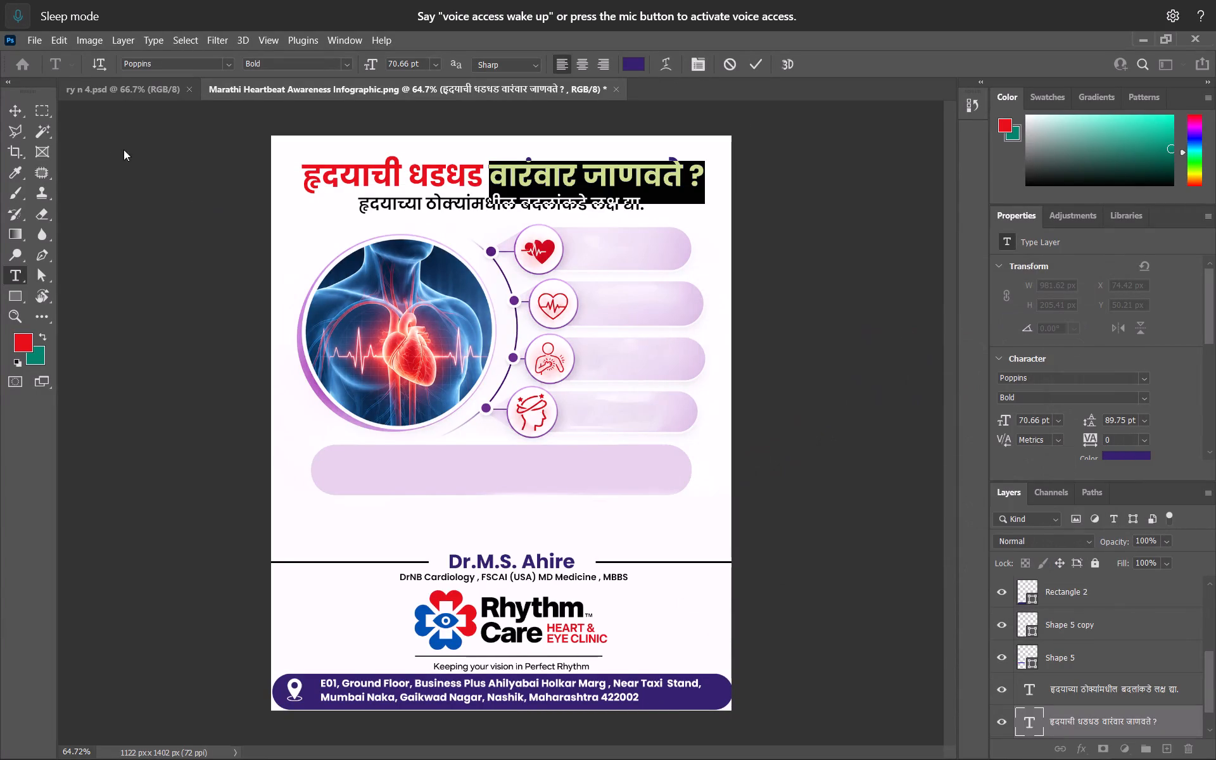
Finish the title text edit, keeping the words "वारंवार जाणवते ?" in dark purple, and switch to the Move tool.
{"action": "left_click", "coordinate": [18, 103]}
{"action": "scroll", "coordinate": [231, 240], "scroll_direction": "down", "scroll_amount": 5, "text": "alt"}
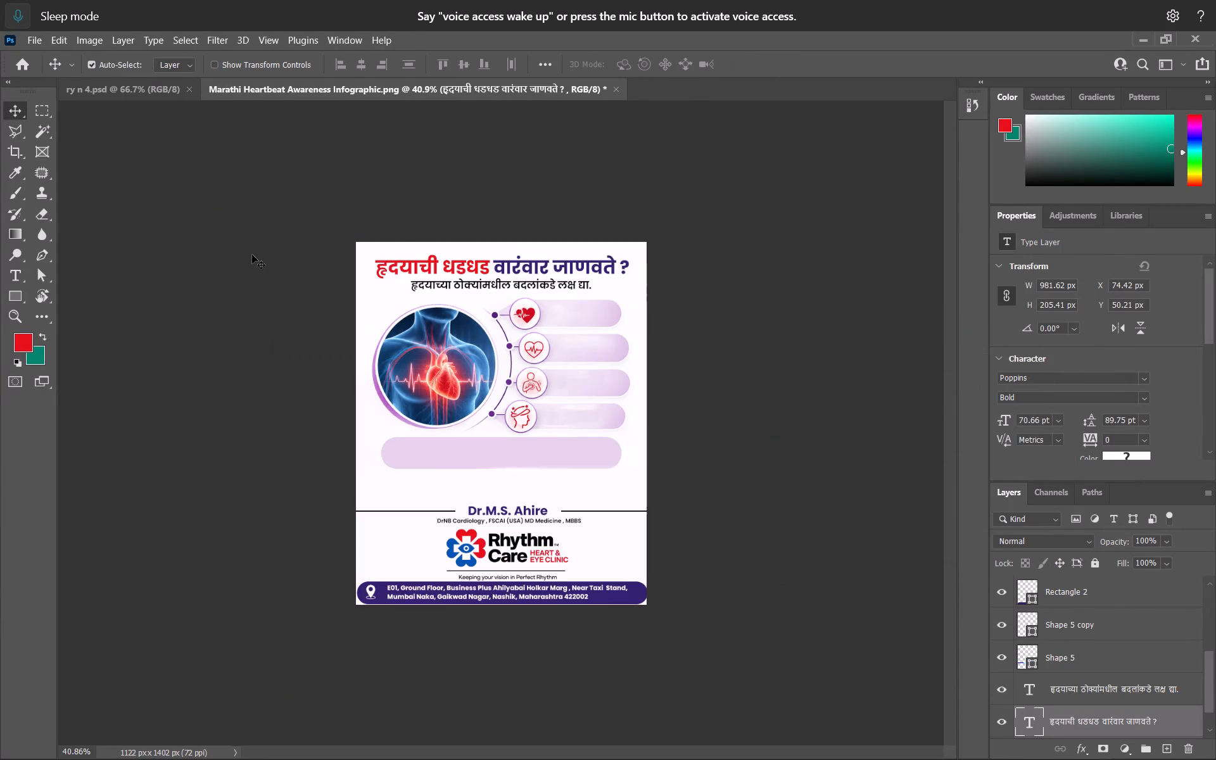
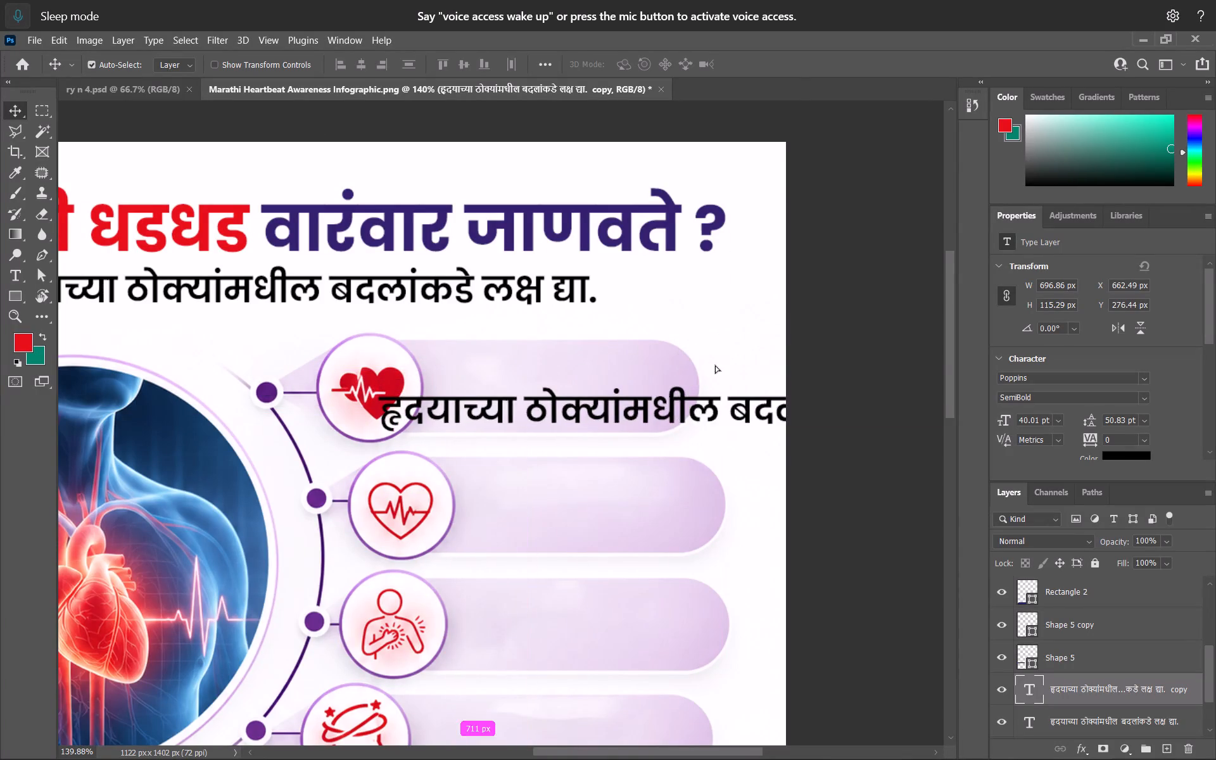
Place the copied subtitle text over the first lilac bar beside the red heart icon and scale it to about 76%.
{"action": "left_click_drag", "start_coordinate": [715, 365], "coordinate": [723, 355]}
{"action": "key", "text": "ctrl+t"}
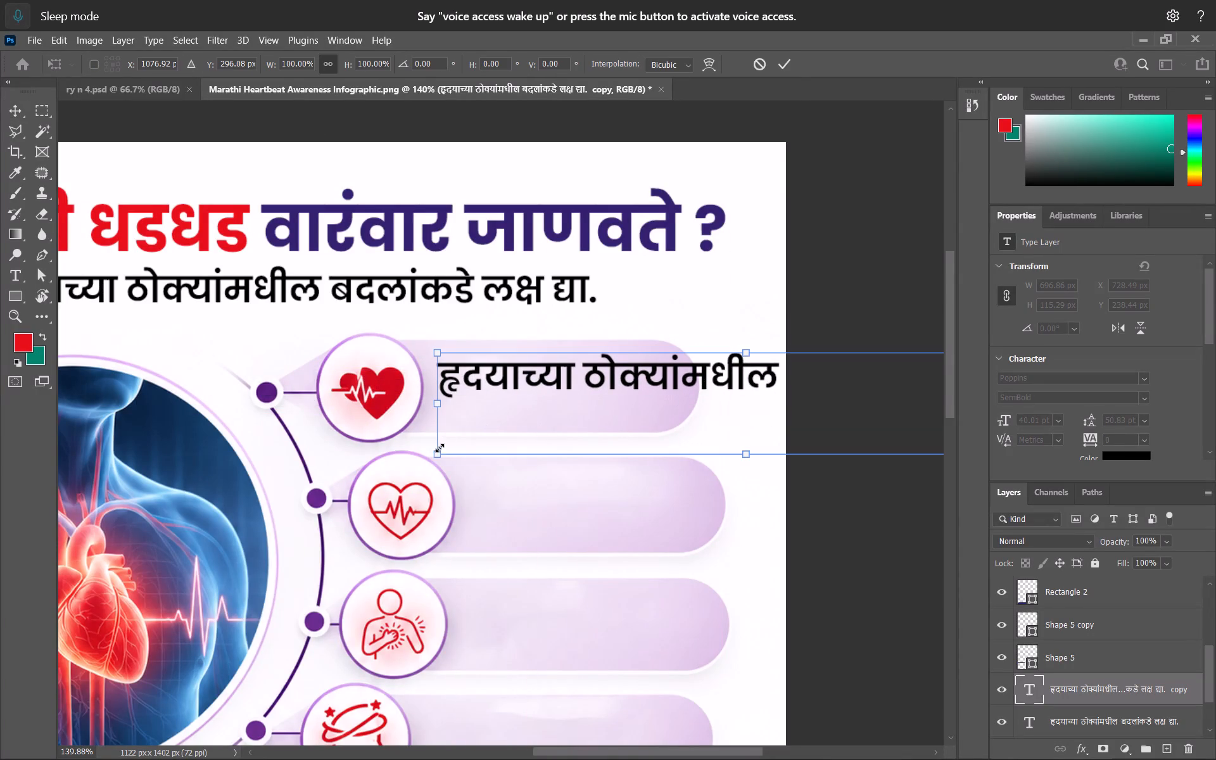
{"action": "left_click_drag", "start_coordinate": [438, 450], "coordinate": [583, 409]}
{"action": "left_click_drag", "start_coordinate": [680, 367], "coordinate": [558, 374]}
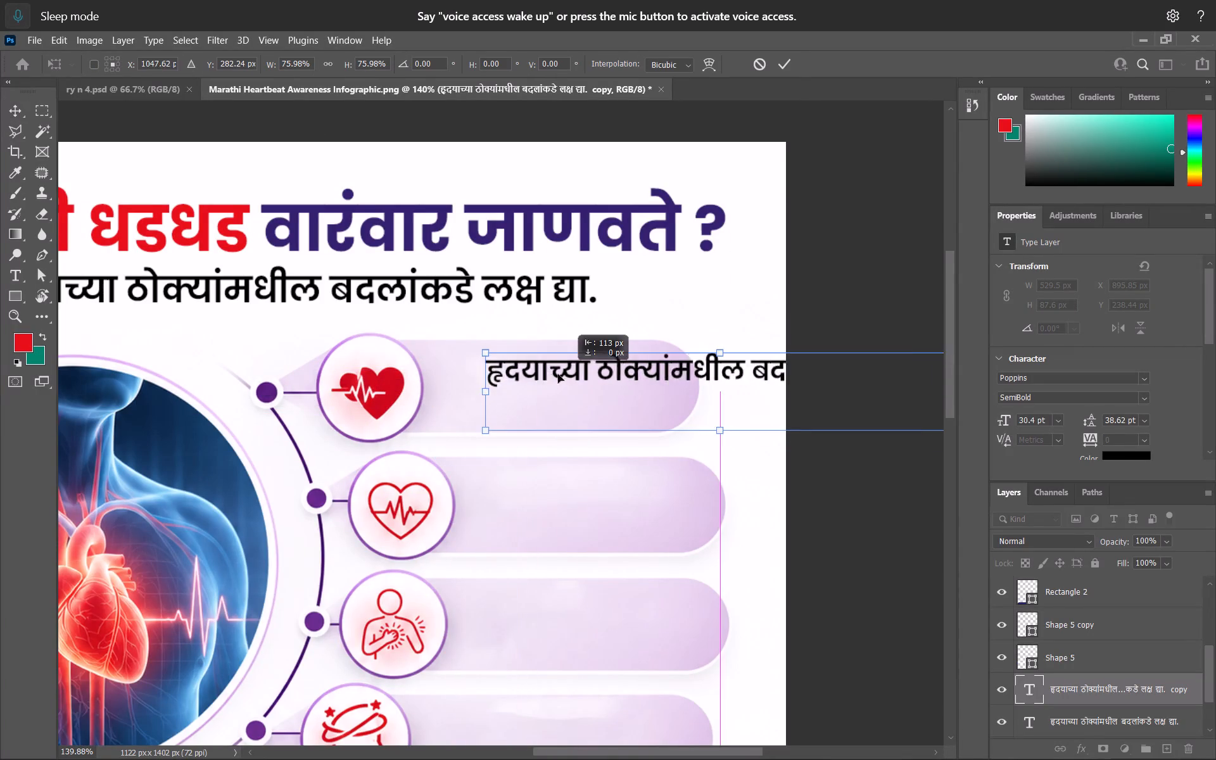
{"action": "left_click_drag", "start_coordinate": [558, 374], "coordinate": [545, 375]}
{"action": "left_click", "coordinate": [788, 67]}
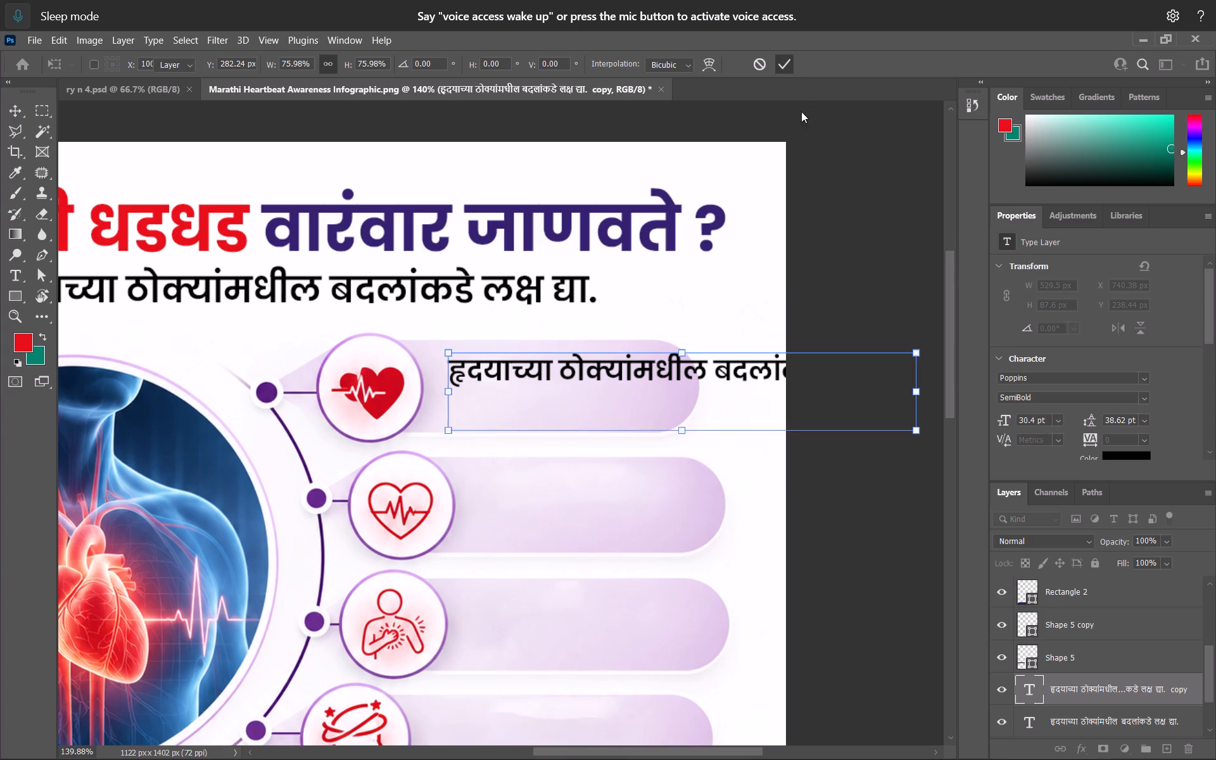
Break the copied text in the first bar into two lines, with "बदलांकडे लक्ष द्या." on the second line.
{"action": "scroll", "coordinate": [702, 388], "scroll_direction": "up", "scroll_amount": 3, "text": "alt"}
{"action": "double_click", "coordinate": [724, 374]}
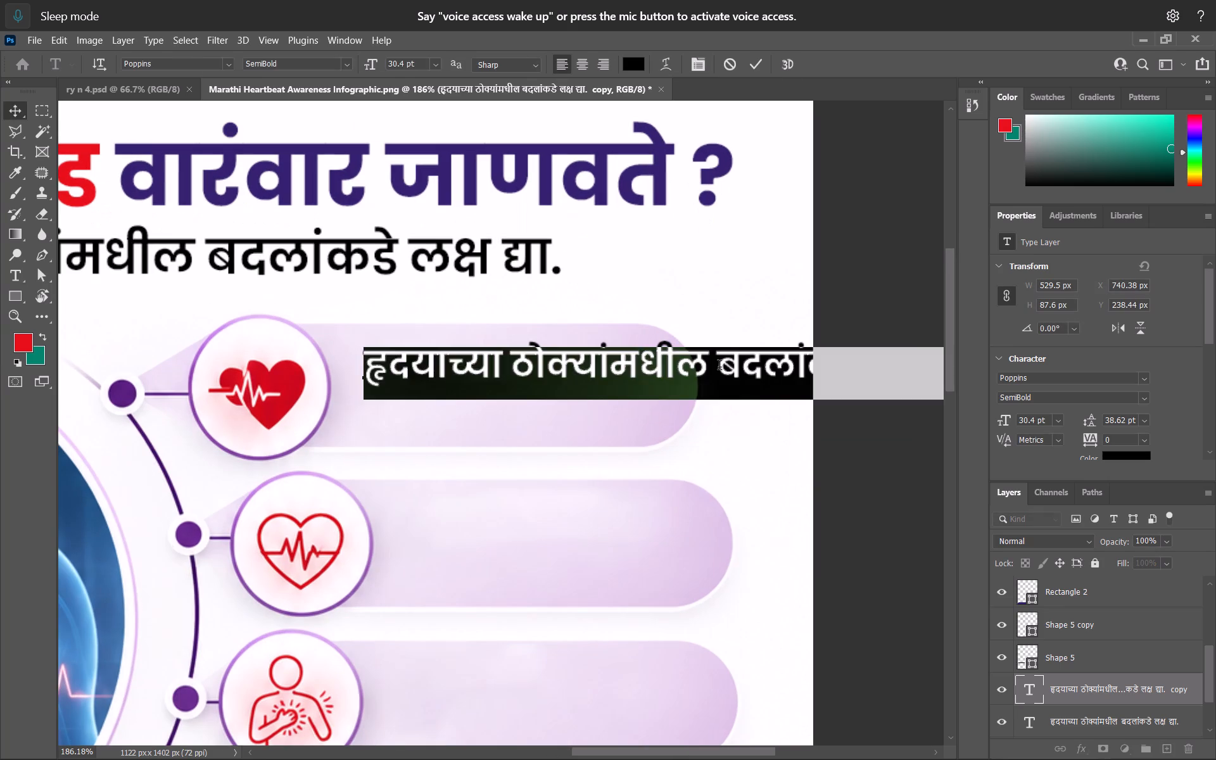
{"action": "left_click", "coordinate": [719, 367]}
{"action": "key", "text": "Return"}
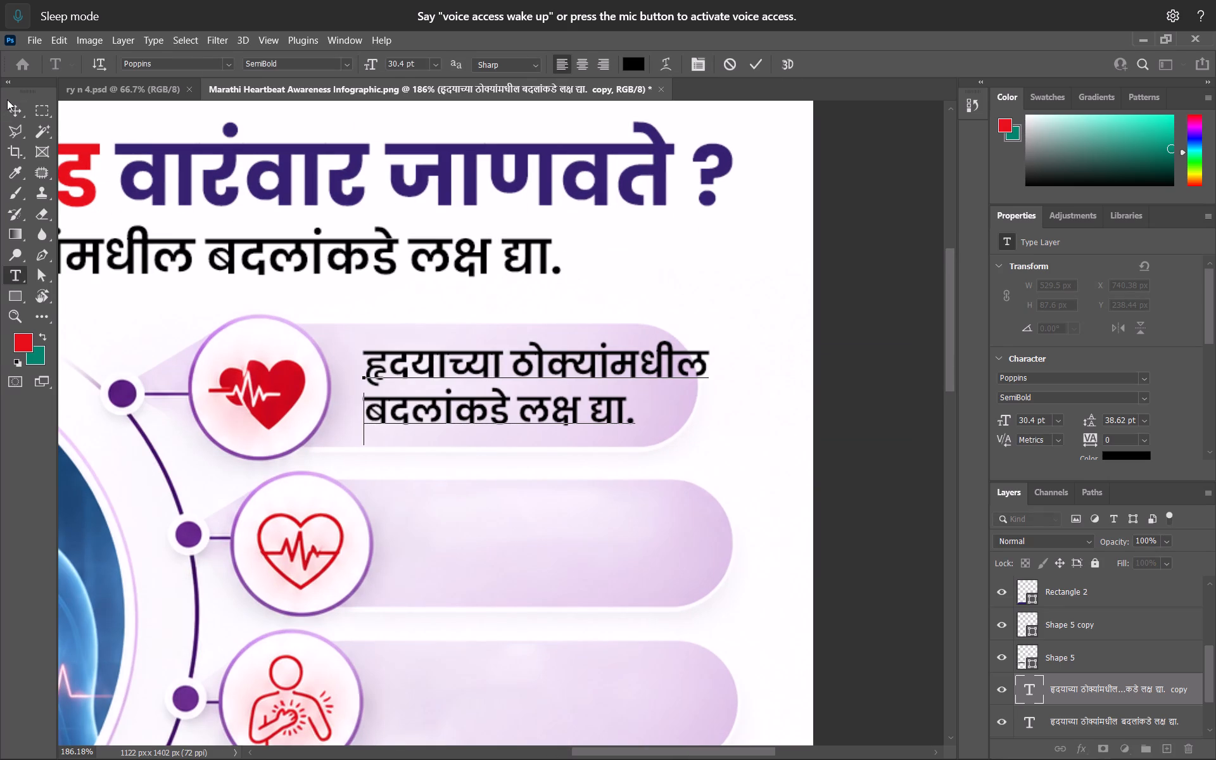
{"action": "left_click", "coordinate": [12, 103]}
Shift the two-line text closer to the red heart icon and scale it to about 92% within the first bar.
{"action": "scroll", "coordinate": [426, 446], "scroll_direction": "up", "scroll_amount": 3, "text": "alt"}
{"action": "left_click_drag", "start_coordinate": [462, 349], "coordinate": [436, 353]}
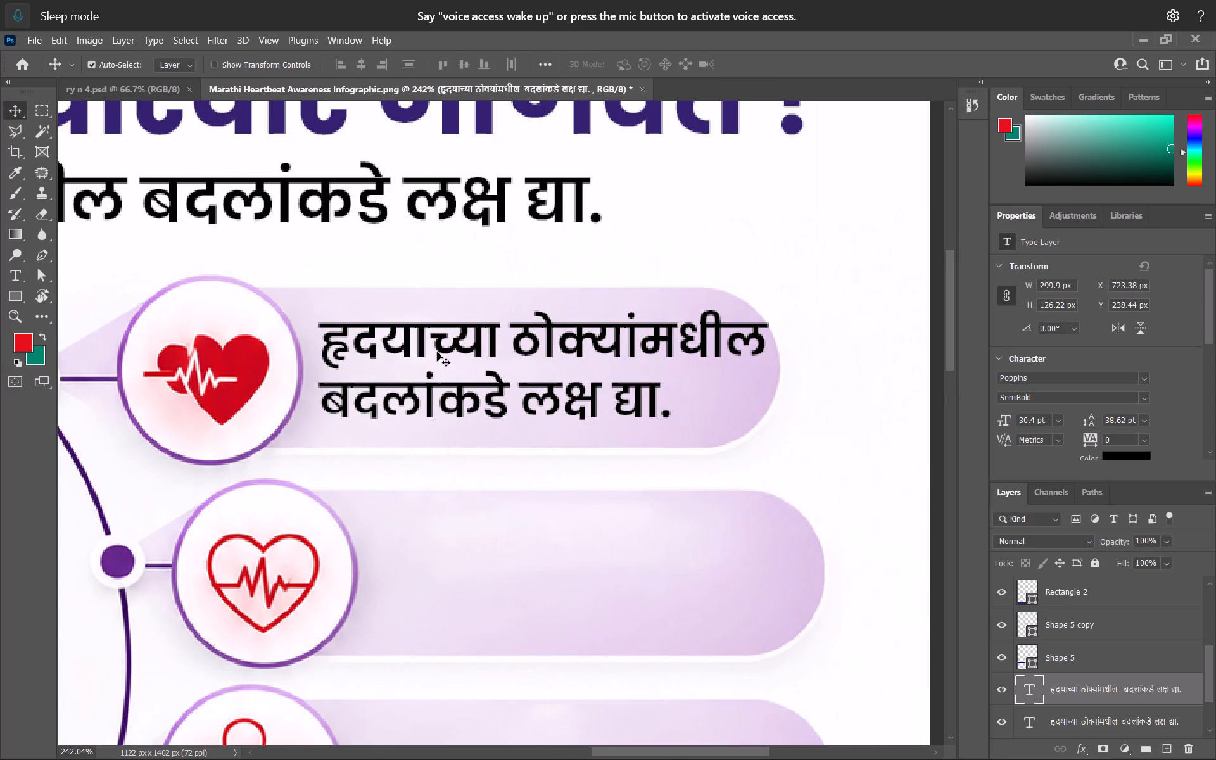
{"action": "key", "text": "ctrl+t"}
{"action": "left_click_drag", "start_coordinate": [775, 406], "coordinate": [772, 406]}
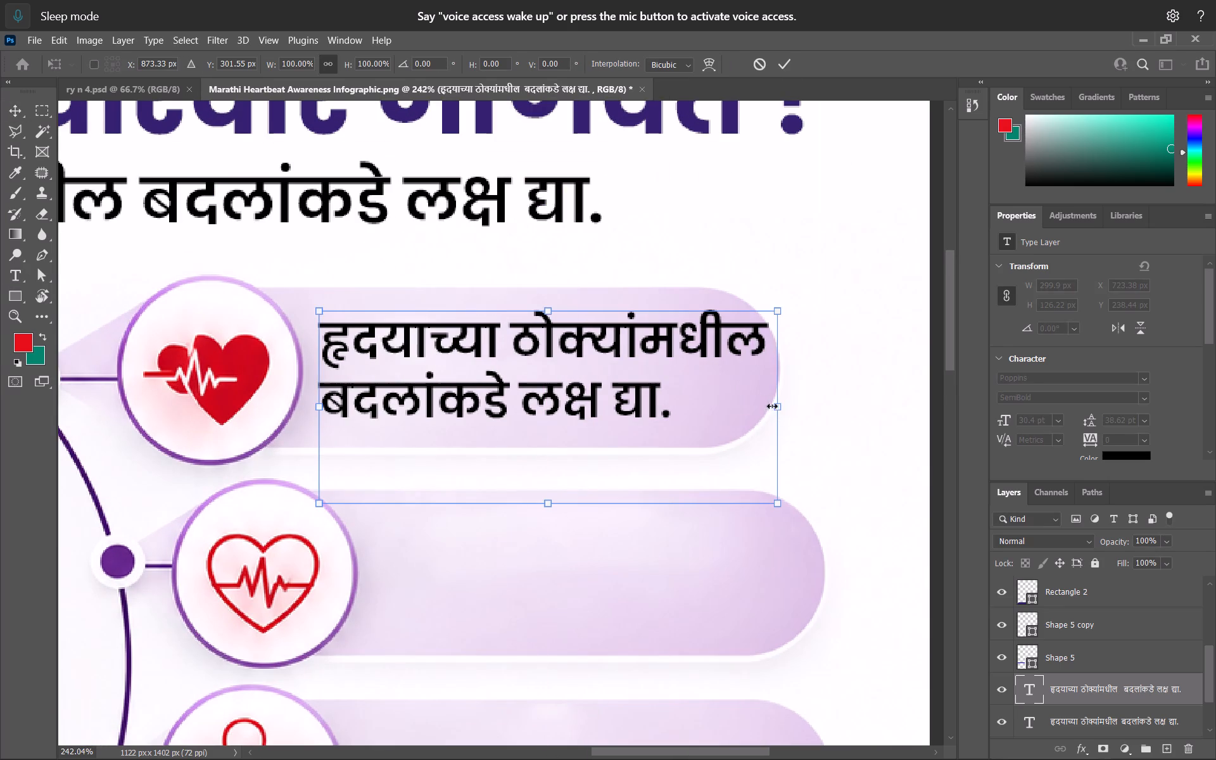
{"action": "left_click_drag", "start_coordinate": [772, 406], "coordinate": [737, 405]}
{"action": "left_click", "coordinate": [787, 64]}
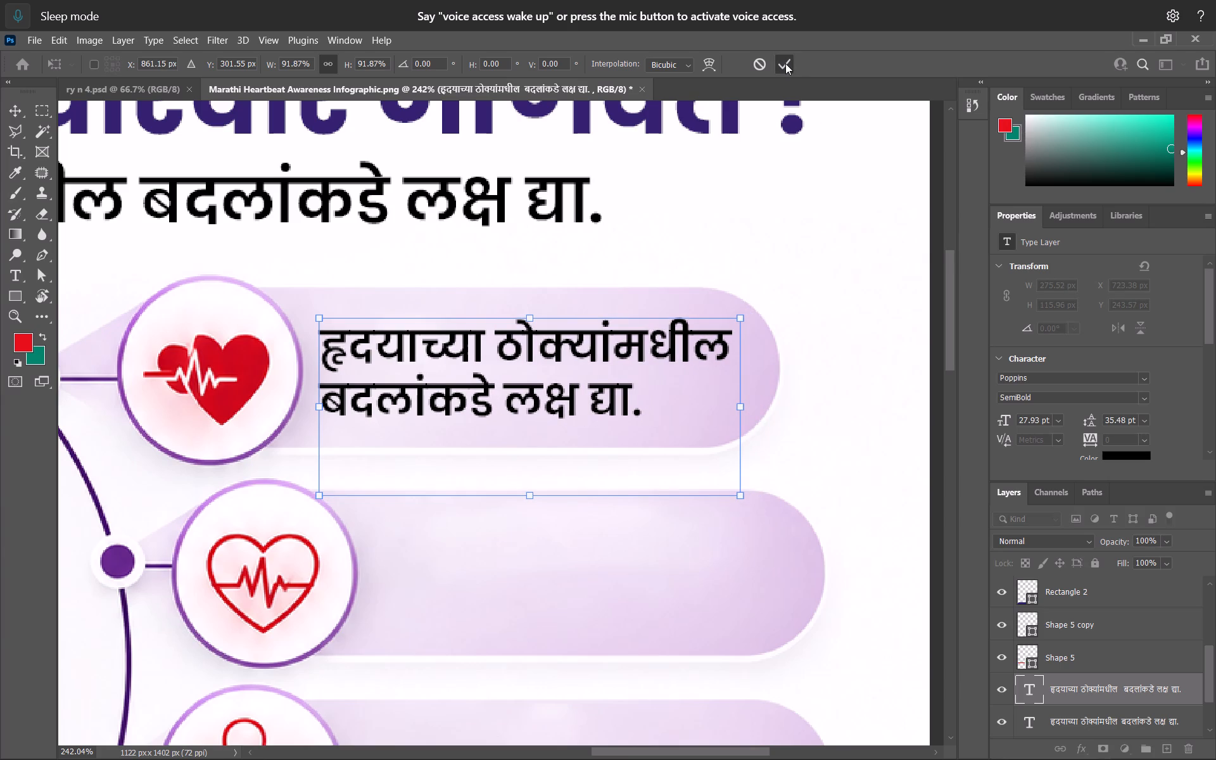
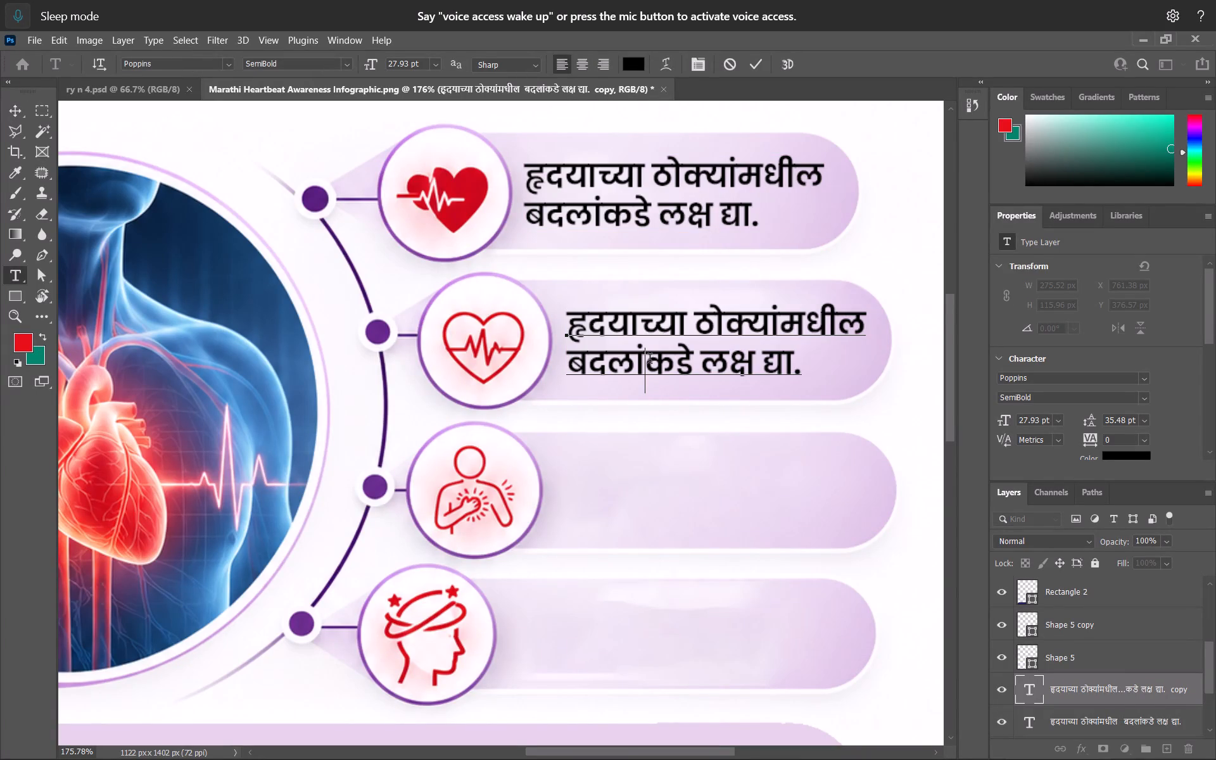
Replace the second bar's text with the copied "ठोके चुकल्यासारखे वाटणे", breaking it so "वाटणे" sits on the second line.
{"action": "left_click", "coordinate": [650, 360]}
{"action": "key", "text": "ctrl+a"}
{"action": "key", "text": "ctrl+v"}
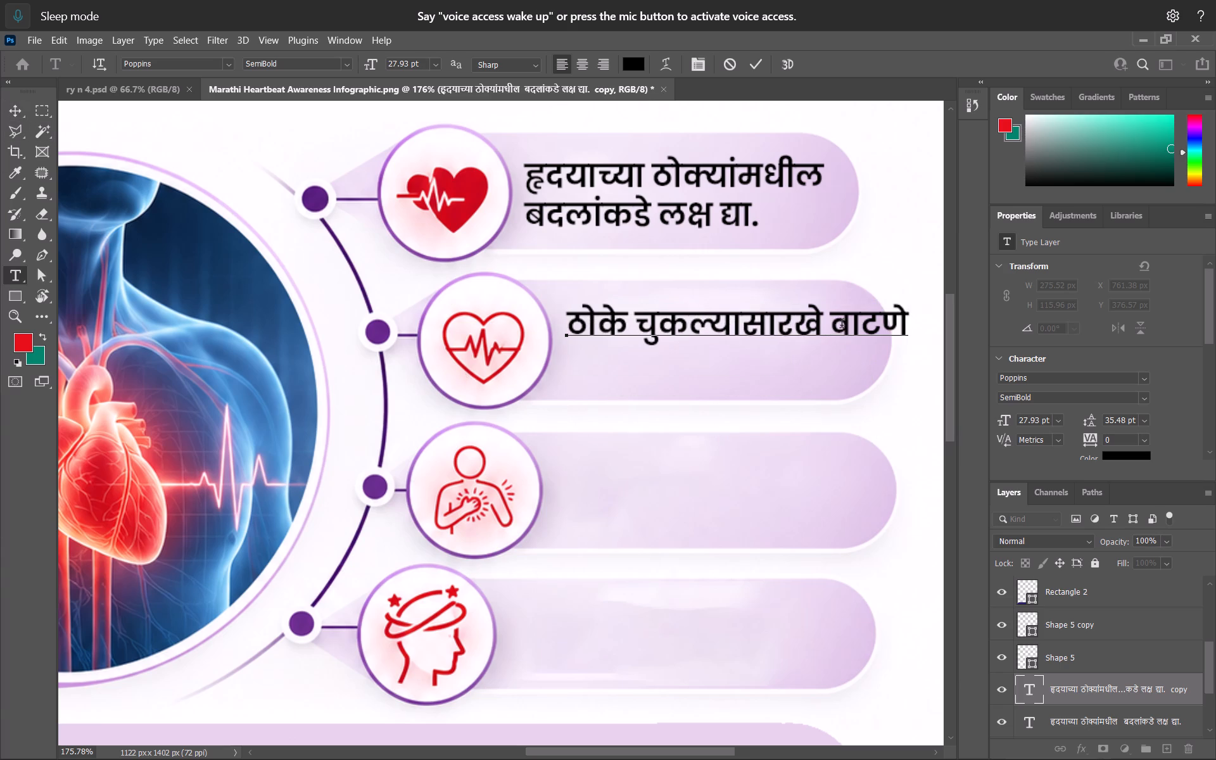
{"action": "left_click", "coordinate": [837, 323]}
{"action": "key", "text": "Return"}
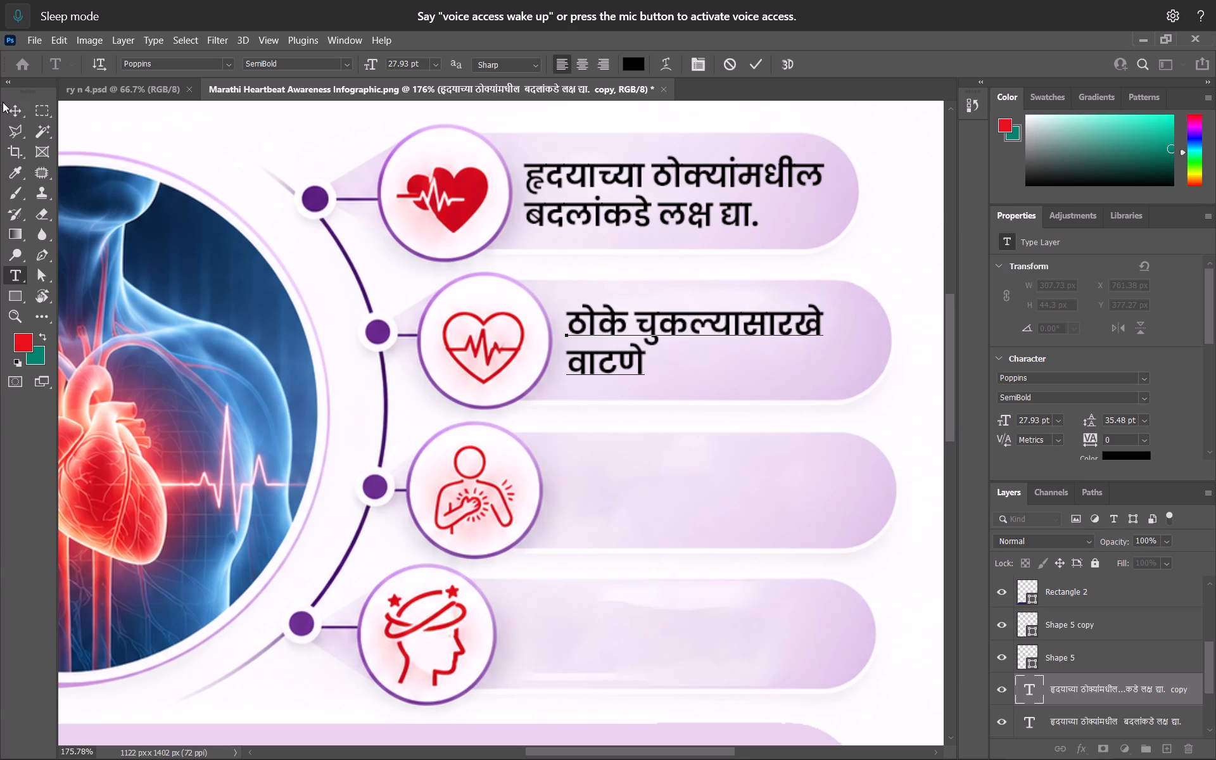
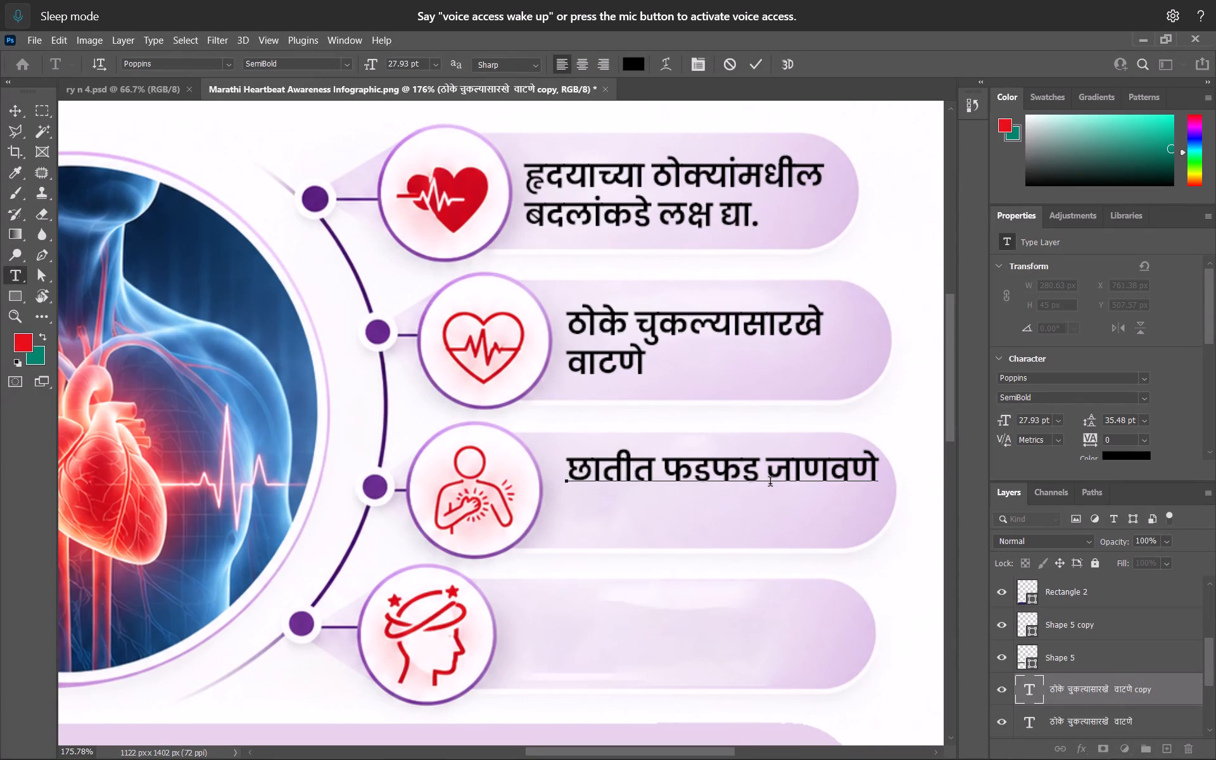
Move the "छातीत फडफड जाणवणे" text slightly down and left to centre it vertically in the third bar, beside the chest icon.
{"action": "left_click", "coordinate": [10, 109]}
{"action": "scroll", "coordinate": [483, 416], "scroll_direction": "up", "scroll_amount": 4, "text": "alt"}
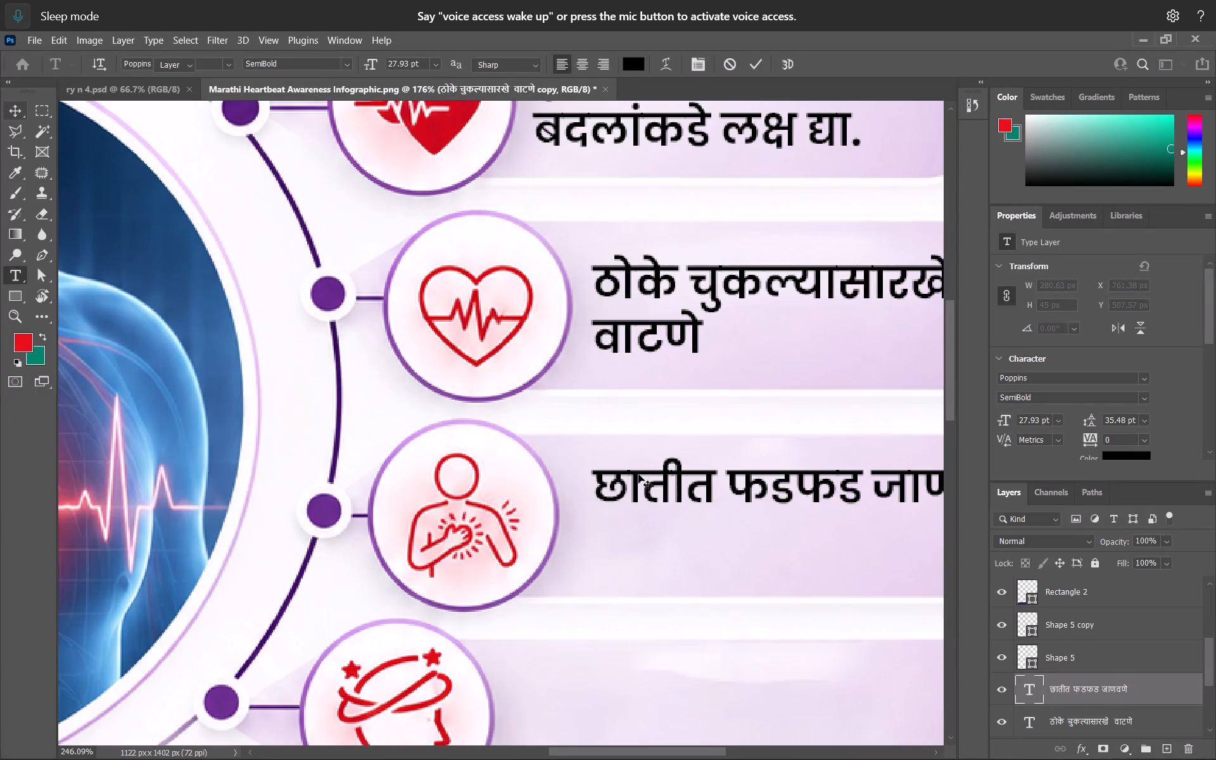
{"action": "left_click_drag", "start_coordinate": [653, 488], "coordinate": [638, 515]}
{"action": "scroll", "coordinate": [636, 514], "scroll_direction": "up", "scroll_amount": 1, "text": "alt"}
{"action": "scroll", "coordinate": [636, 514], "scroll_direction": "down", "scroll_amount": 4, "text": "alt"}
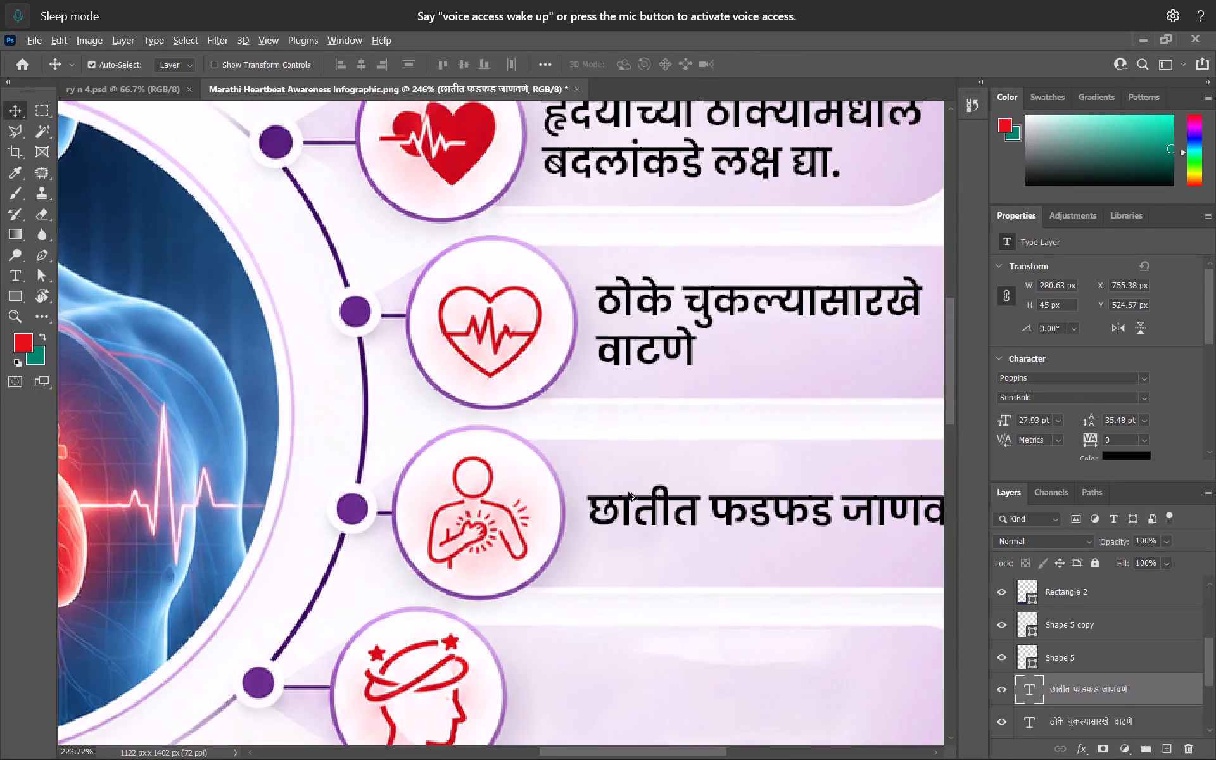
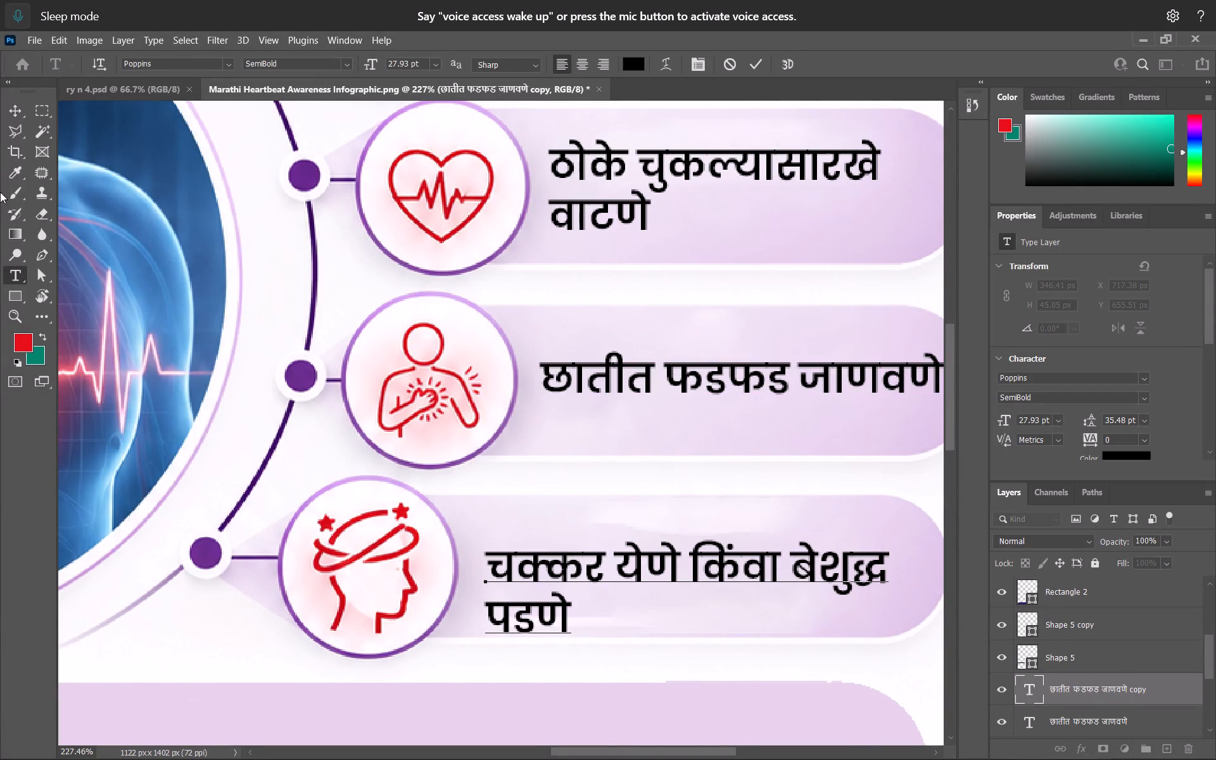
Move the "चक्कर येणे किंवा बेशुद्ध पडणे" text slightly up and left to centre it vertically in the fourth bar, beside the dizziness icon.
{"action": "left_click", "coordinate": [21, 116]}
{"action": "scroll", "coordinate": [522, 454], "scroll_direction": "up", "scroll_amount": 3, "text": "alt"}
{"action": "left_click_drag", "start_coordinate": [547, 592], "coordinate": [541, 571]}
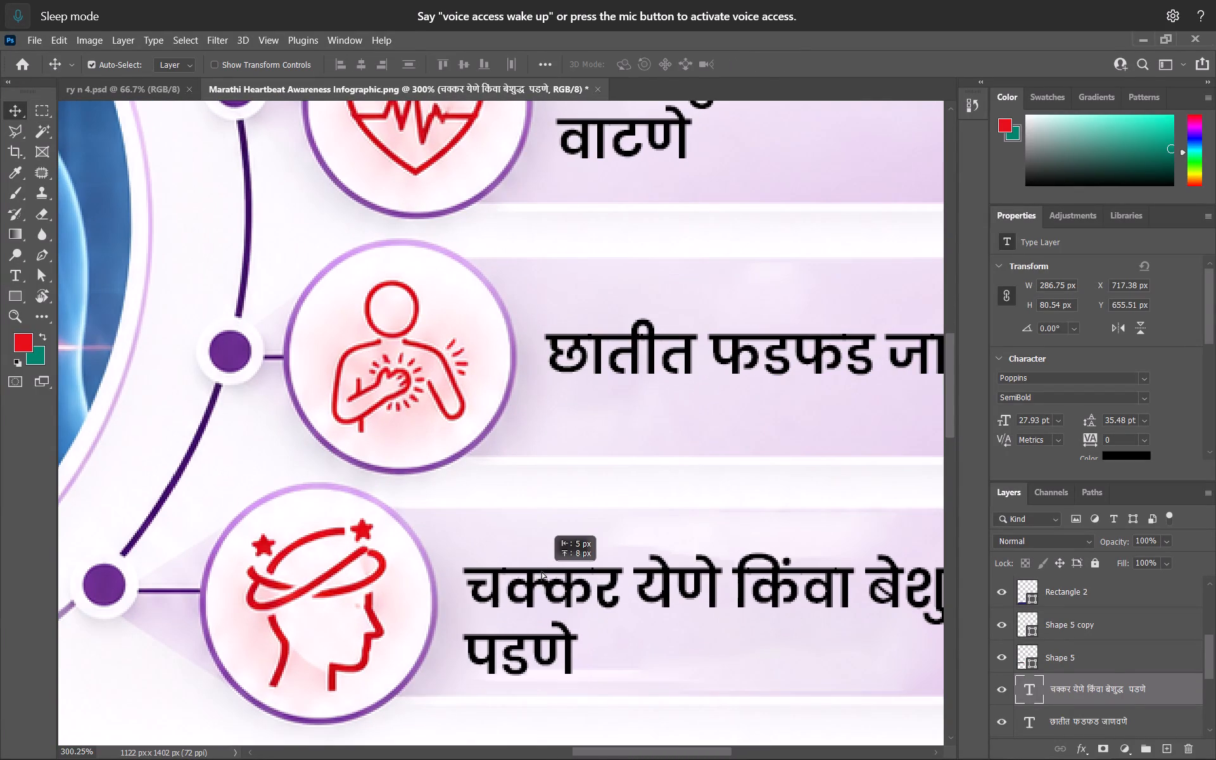
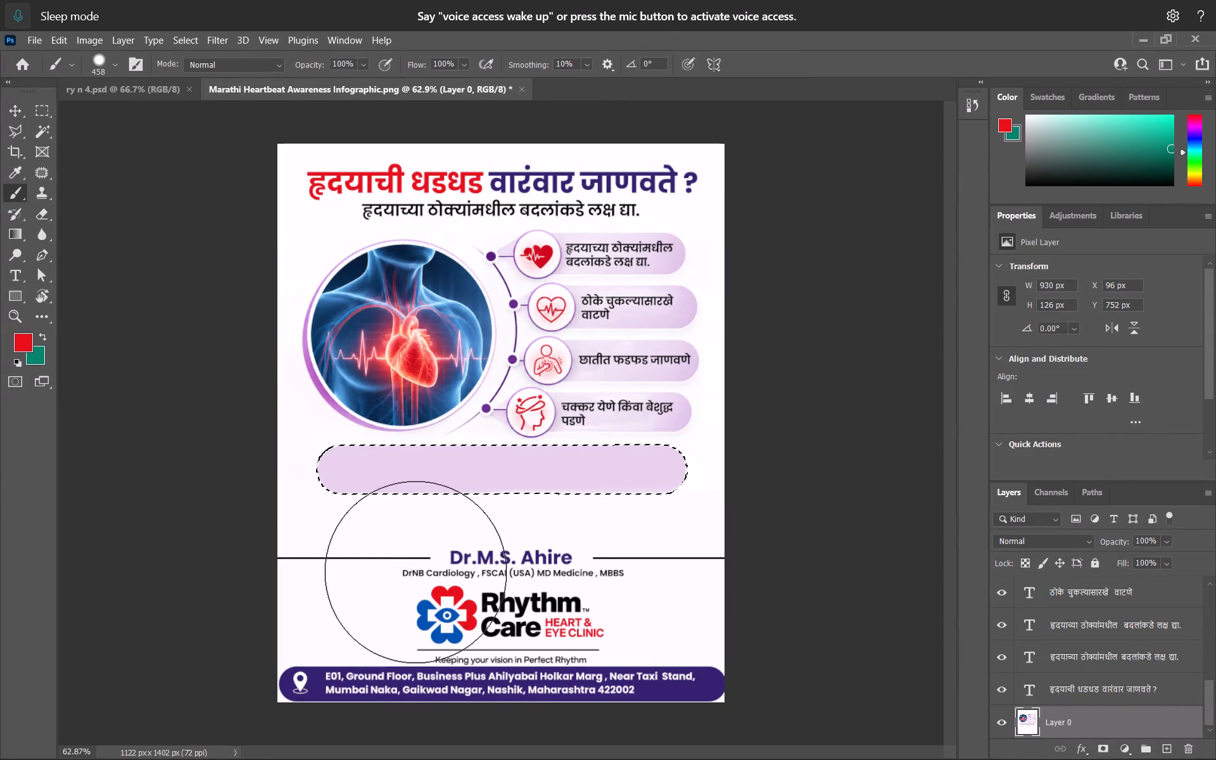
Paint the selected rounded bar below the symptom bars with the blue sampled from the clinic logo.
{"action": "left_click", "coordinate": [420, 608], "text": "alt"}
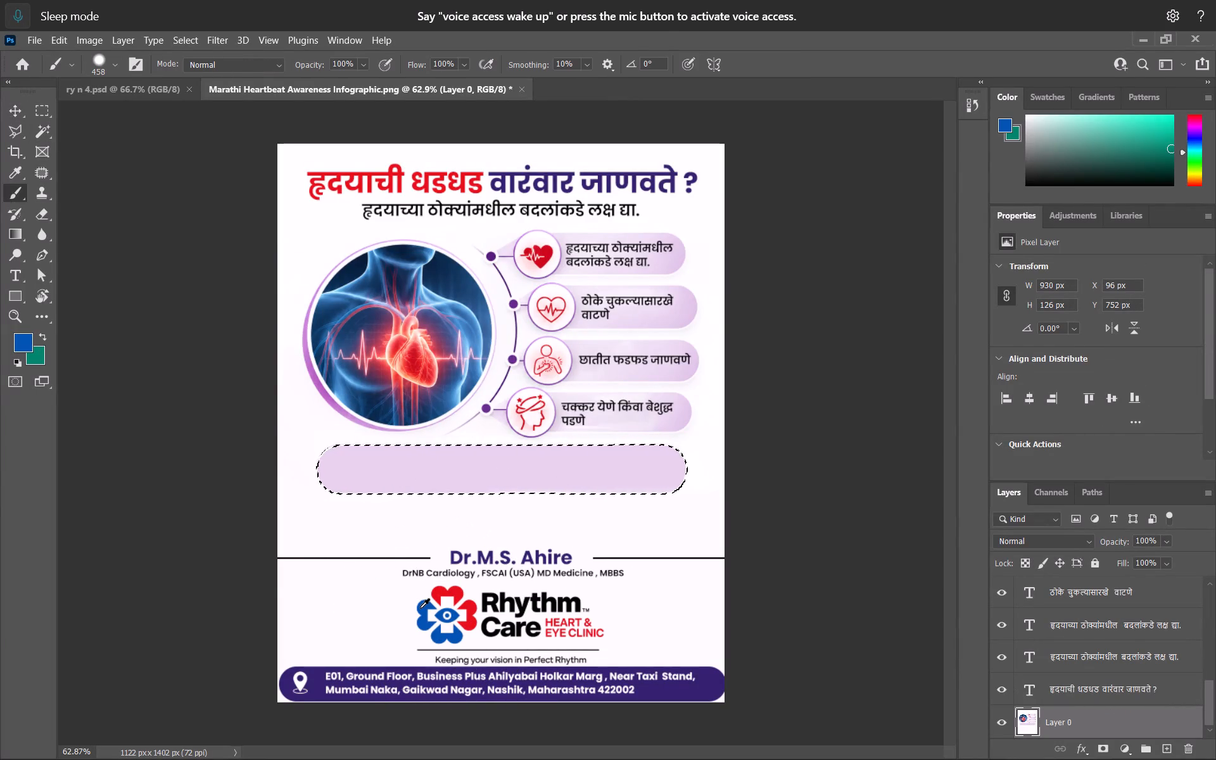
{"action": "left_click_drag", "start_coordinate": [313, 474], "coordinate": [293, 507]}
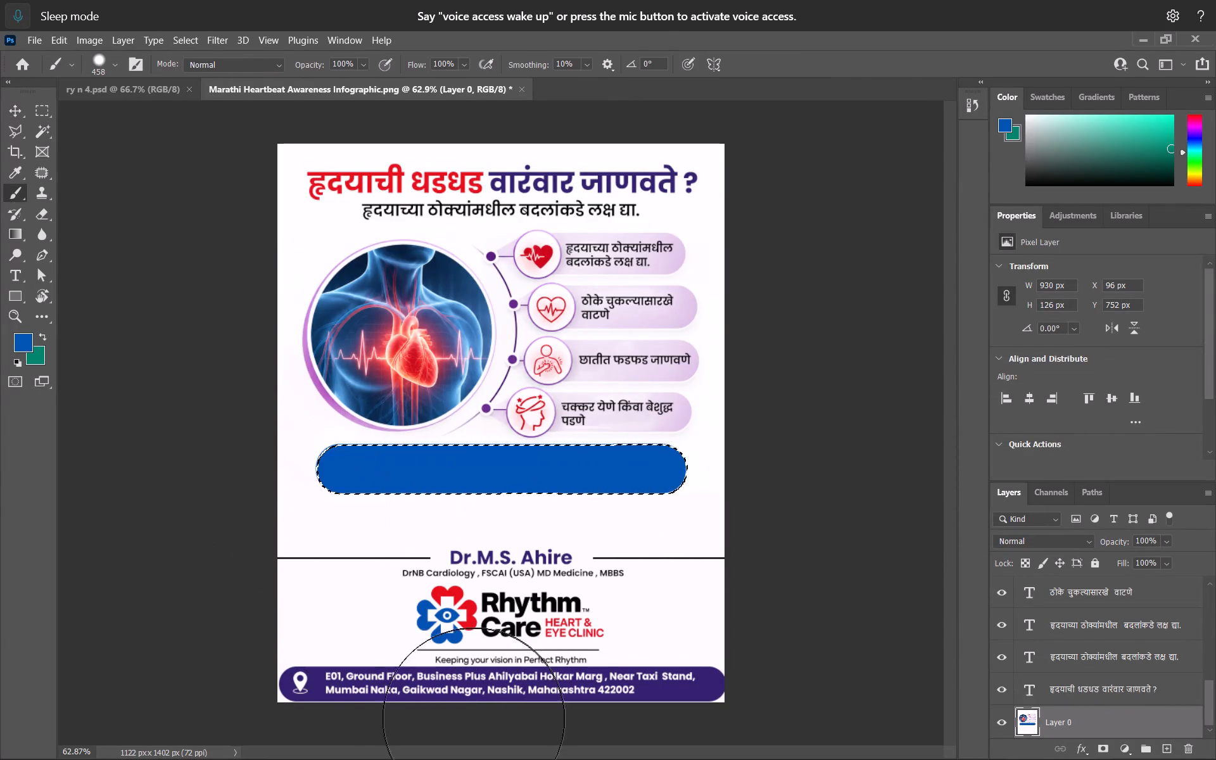
Paint the selected rounded bar with the pink sampled from the phone number bar in ry n 4.psd, and deselect it.
{"action": "left_click", "coordinate": [133, 96]}
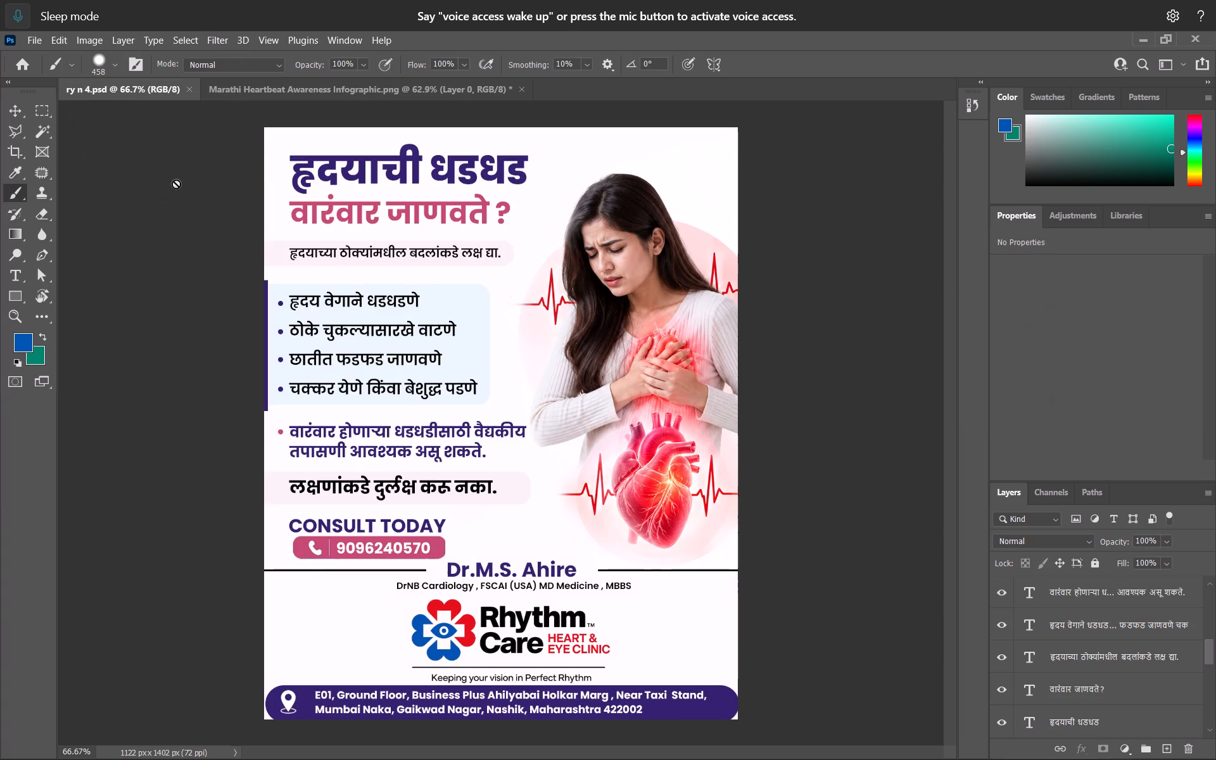
{"action": "left_click", "coordinate": [438, 541], "text": "alt"}
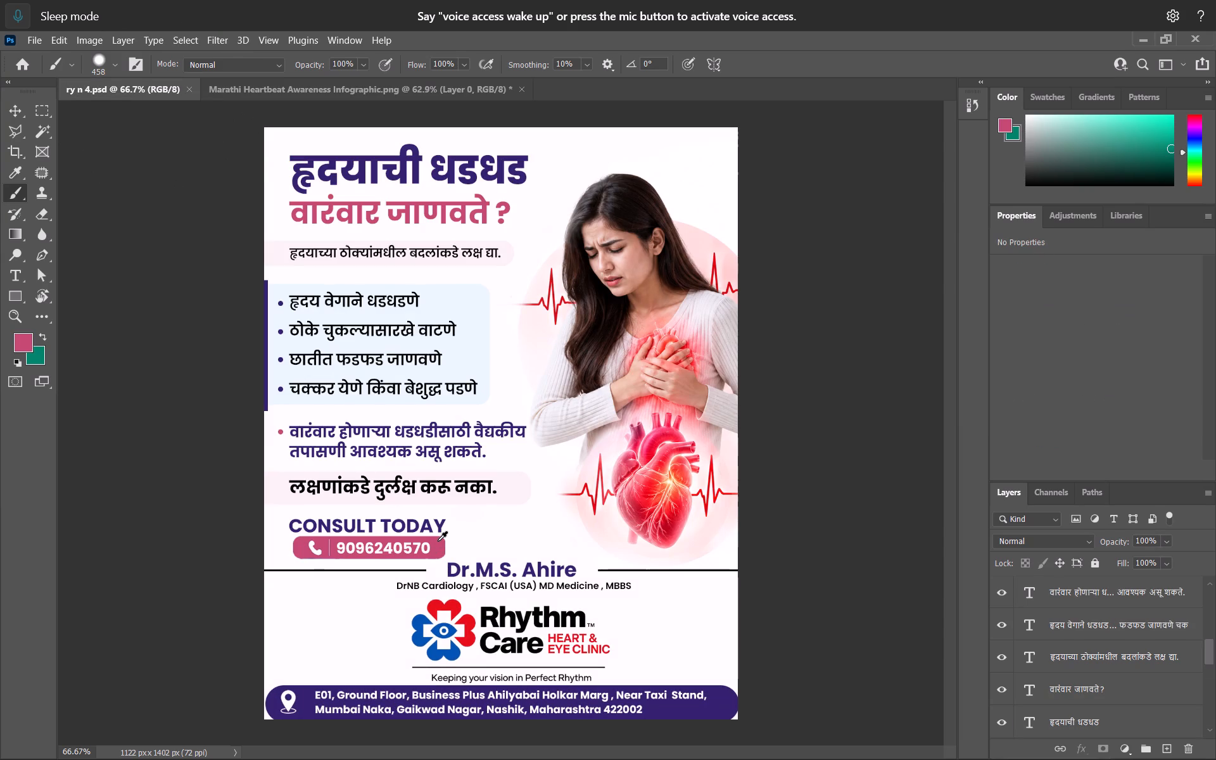
{"action": "left_click", "coordinate": [329, 85]}
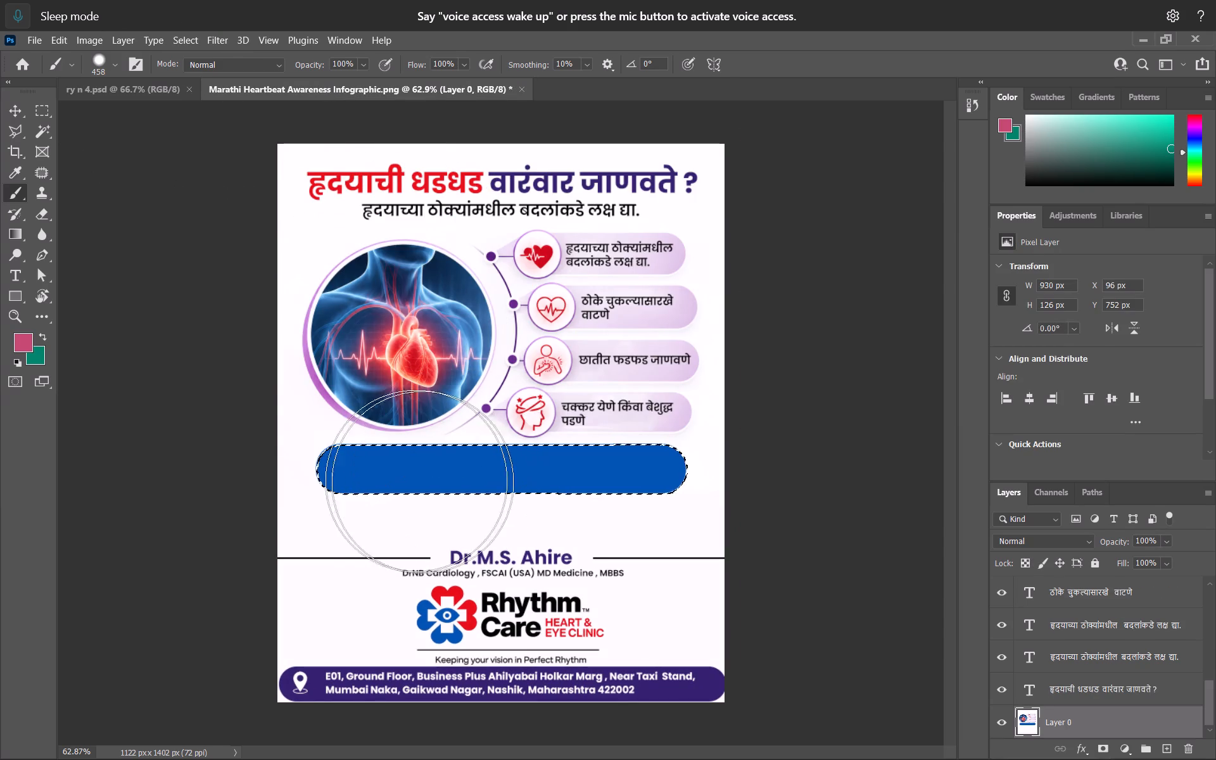
{"action": "left_click_drag", "start_coordinate": [334, 465], "coordinate": [564, 500]}
{"action": "key", "text": "ctrl+d"}
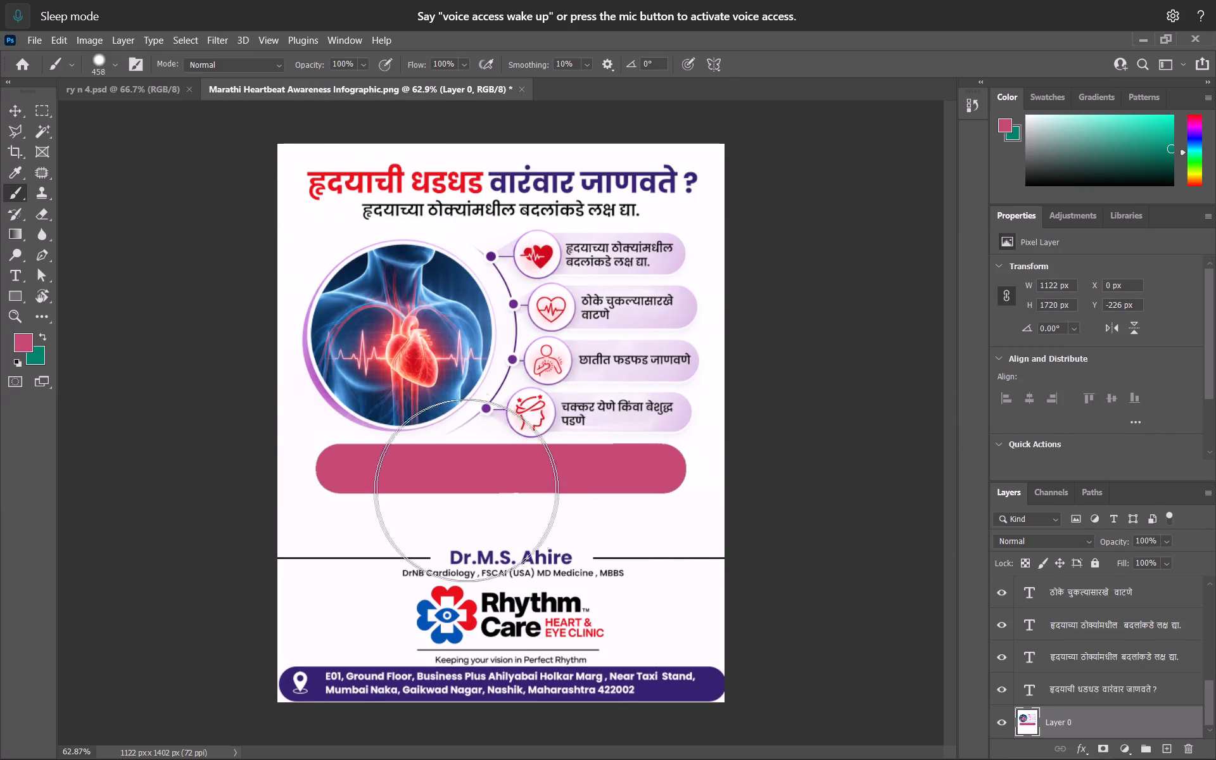
Move the heart artwork layer and the four symptom texts down together until the pink bar sits just above the doctor's name line.
{"action": "left_click", "coordinate": [9, 104]}
{"action": "scroll", "coordinate": [509, 476], "scroll_direction": "up", "scroll_amount": 3, "text": "alt"}
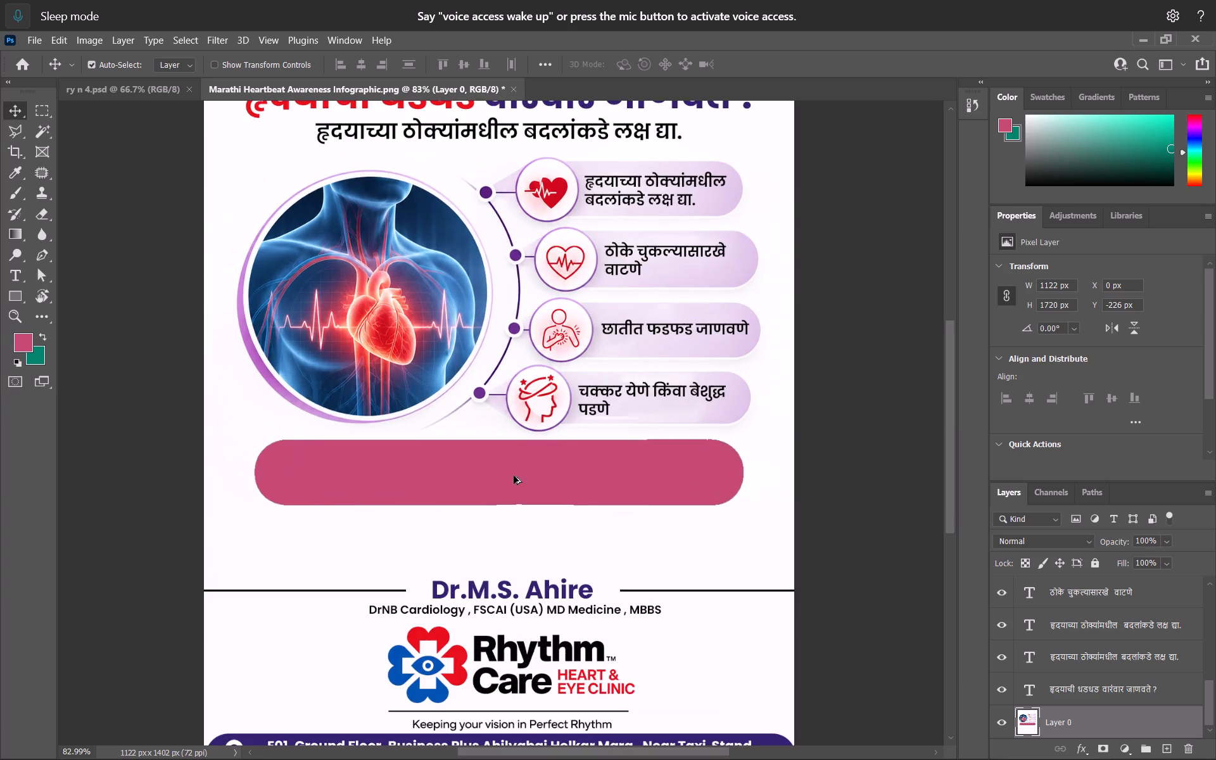
{"action": "scroll", "coordinate": [514, 480], "scroll_direction": "down", "scroll_amount": 3, "text": "alt"}
{"action": "scroll", "coordinate": [509, 482], "scroll_direction": "up", "scroll_amount": 1, "text": "alt"}
{"action": "left_click_drag", "start_coordinate": [498, 470], "coordinate": [497, 497]}
{"action": "key", "text": "ctrl+z"}
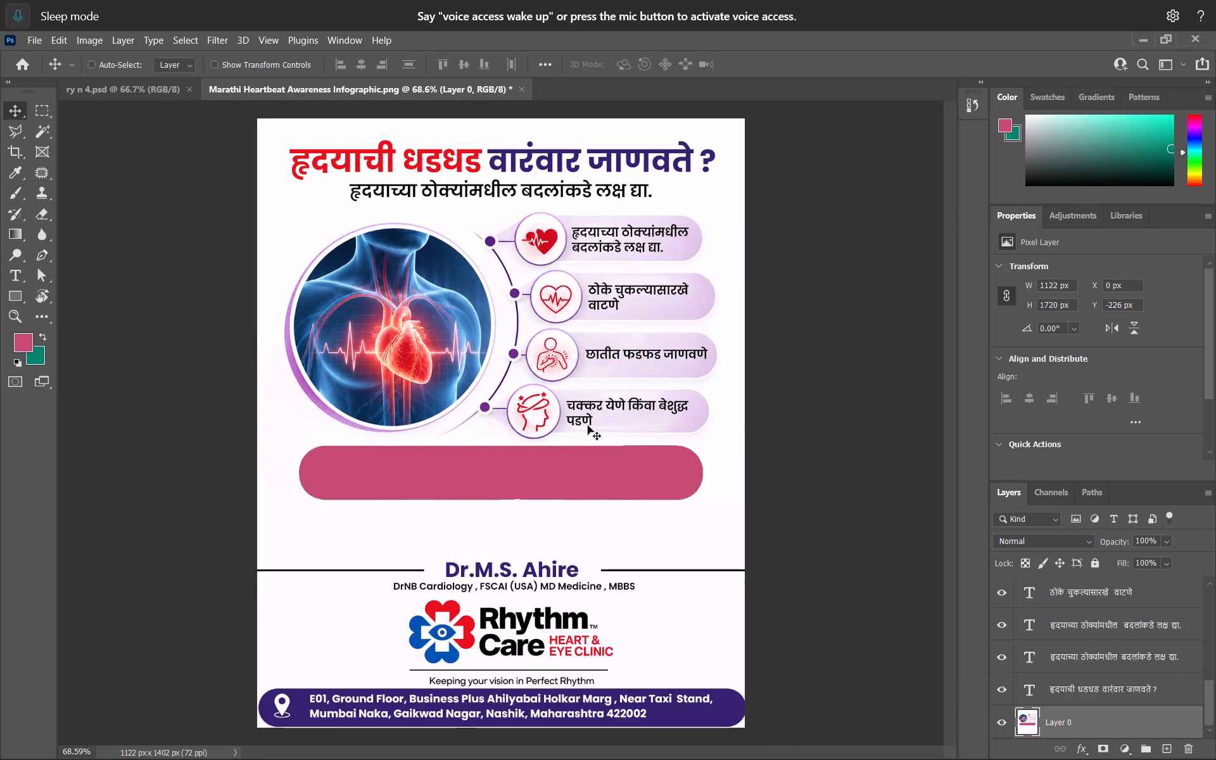
{"action": "left_click_drag", "start_coordinate": [774, 202], "coordinate": [469, 484]}
{"action": "key", "text": "Down"}
{"action": "key", "text": "Down"}
{"action": "key", "text": "Down"}
{"action": "key", "text": "Down"}
{"action": "key", "text": "Down"}
{"action": "key", "text": "Down"}
{"action": "key", "text": "Down"}
{"action": "key", "text": "Down"}
{"action": "key", "text": "Down"}
{"action": "key", "text": "Down"}
{"action": "key", "text": "Down"}
{"action": "key", "text": "Down"}
{"action": "key", "text": "Down"}
{"action": "key", "text": "Down"}
{"action": "key", "text": "Down"}
{"action": "key", "text": "Down"}
{"action": "key", "text": "Down"}
{"action": "key", "text": "Down"}
{"action": "key", "text": "Down"}
{"action": "key", "text": "Down"}
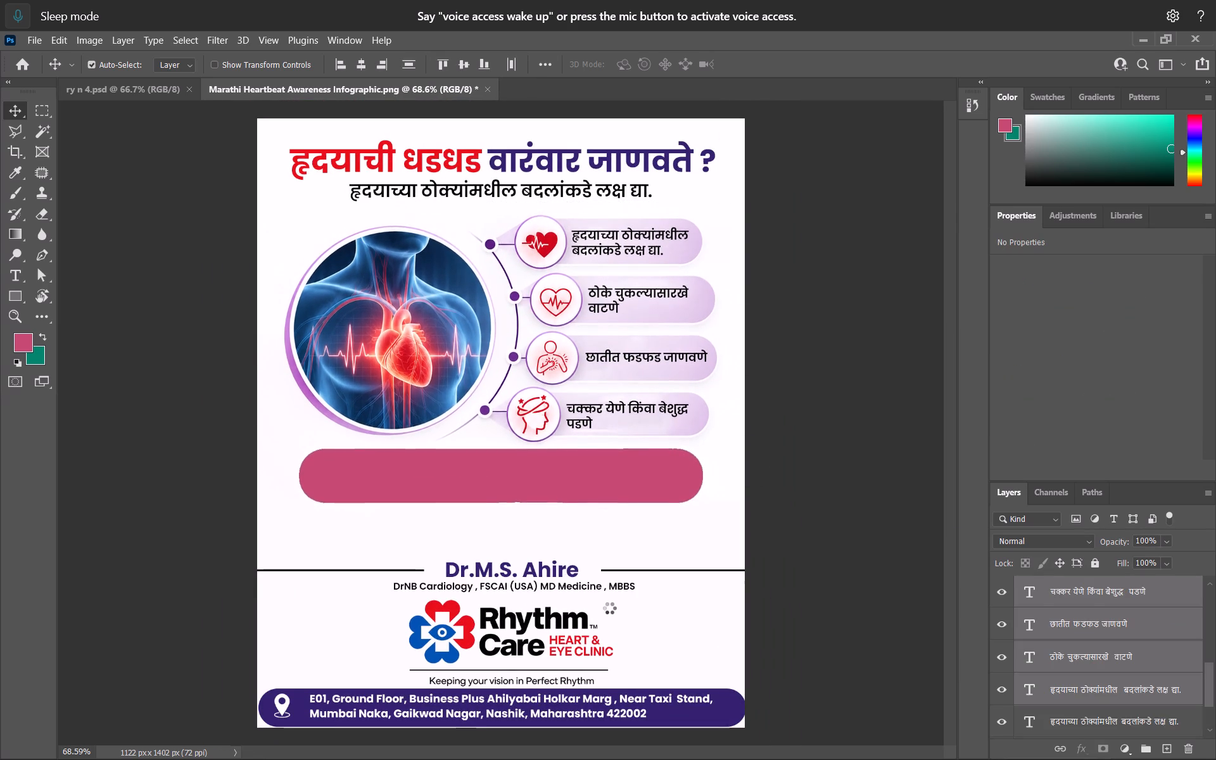
{"action": "key", "text": "shift+Down"}
{"action": "key", "text": "shift+Down"}
{"action": "key", "text": "shift+Down"}
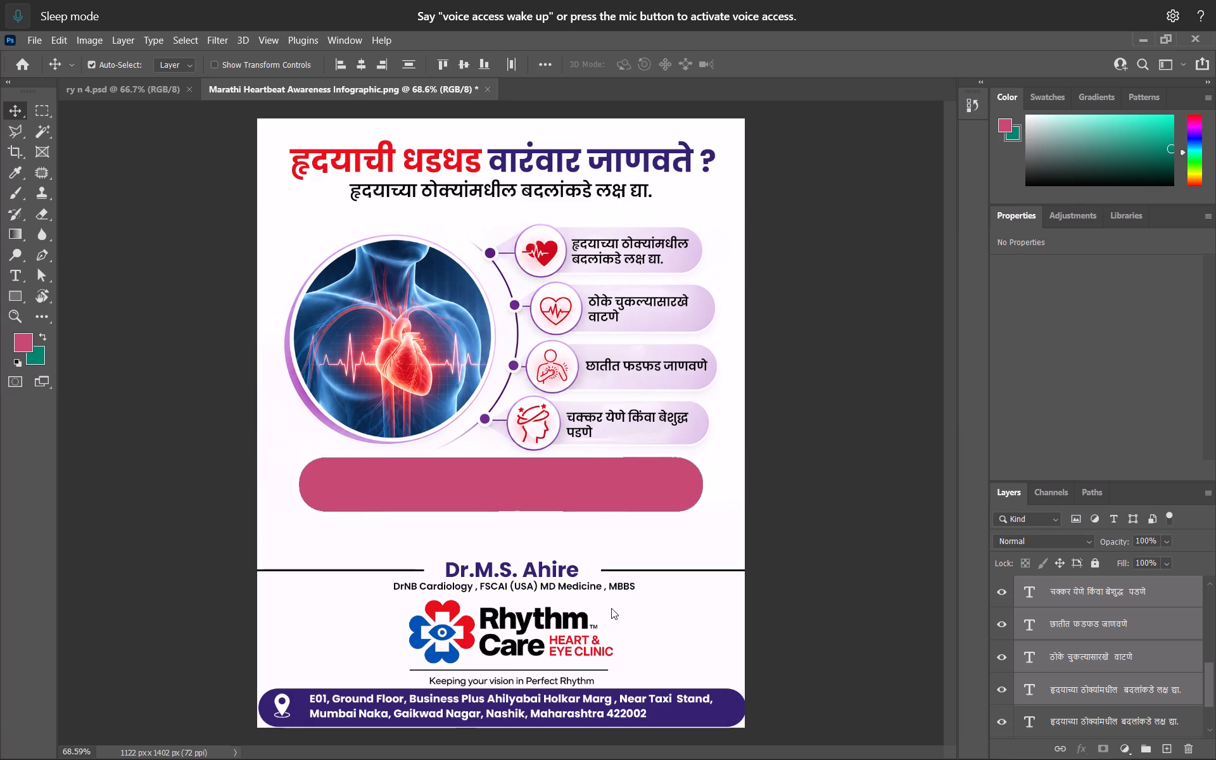
{"action": "key", "text": "shift+Down"}
{"action": "key", "text": "shift+Down"}
{"action": "key", "text": "shift+Down"}
{"action": "key", "text": "shift+Down"}
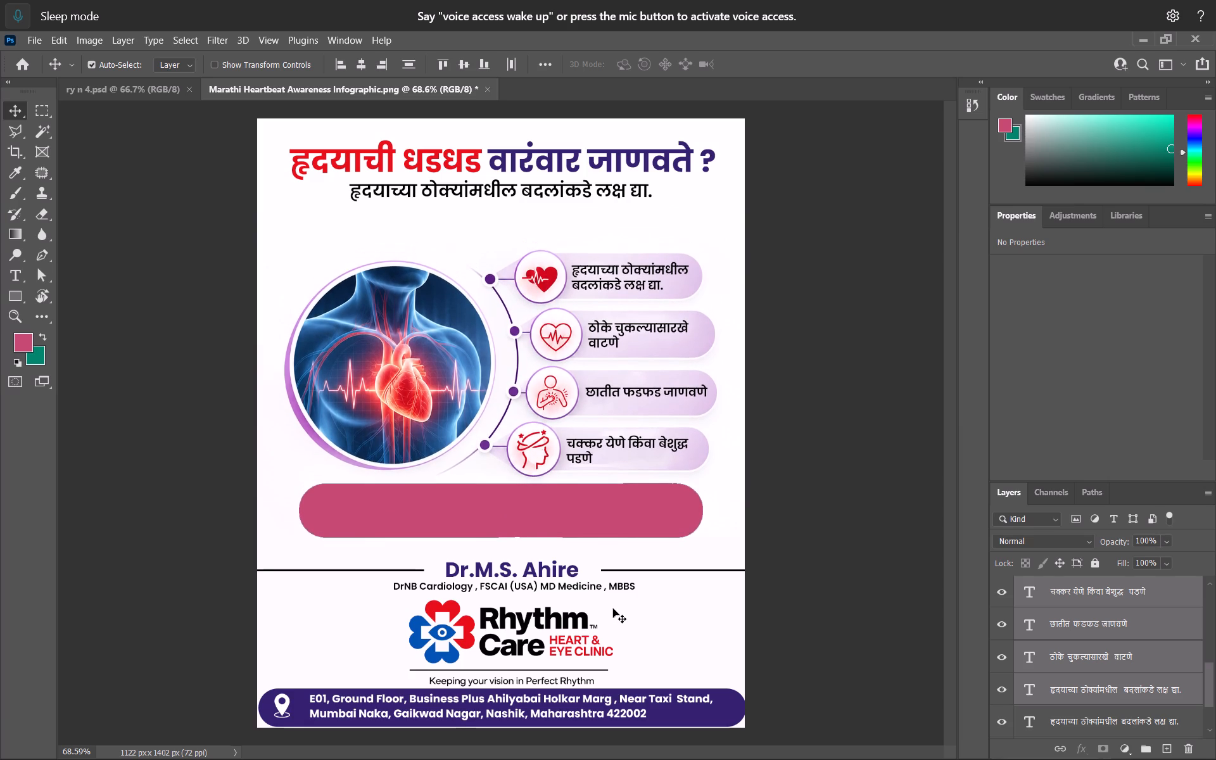
{"action": "key", "text": "shift+Down"}
{"action": "key", "text": "shift+Up"}
{"action": "key", "text": "shift+Down"}
{"action": "left_click", "coordinate": [777, 504]}
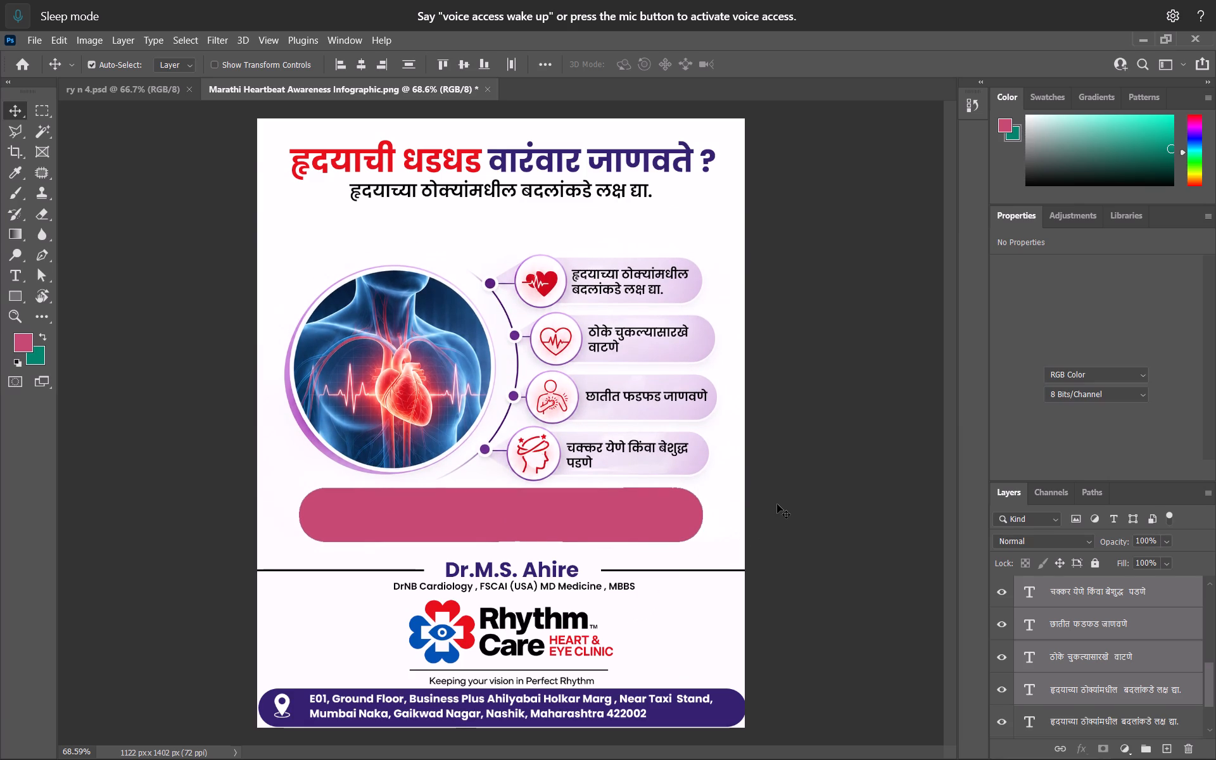
Move the black subtitle and the red and purple headline down to even out the space above the heart artwork.
{"action": "scroll", "coordinate": [459, 213], "scroll_direction": "up", "scroll_amount": 4, "text": "alt"}
{"action": "key", "text": "space"}
{"action": "key", "text": "space"}
{"action": "key", "text": "space"}
{"action": "key", "text": "space"}
{"action": "left_click_drag", "start_coordinate": [460, 225], "coordinate": [445, 311]}
{"action": "left_click_drag", "start_coordinate": [480, 272], "coordinate": [479, 318]}
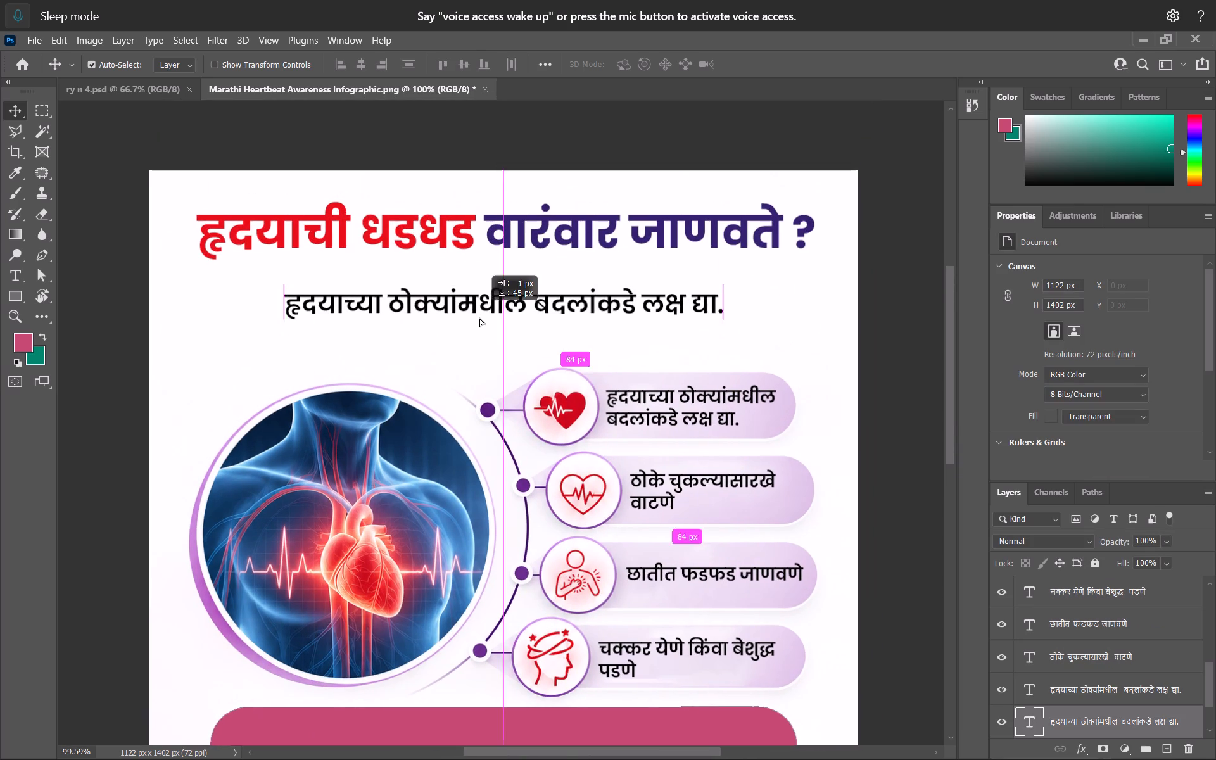
{"action": "left_click_drag", "start_coordinate": [479, 318], "coordinate": [479, 307]}
{"action": "left_click_drag", "start_coordinate": [518, 233], "coordinate": [519, 251]}
Draw a straight black line about 548 px long beneath the subtitle with the Pen tool, with a 3 px stroke.
{"action": "scroll", "coordinate": [522, 248], "scroll_direction": "down", "scroll_amount": 3, "text": "alt"}
{"action": "scroll", "coordinate": [518, 250], "scroll_direction": "up", "scroll_amount": 7, "text": "alt"}
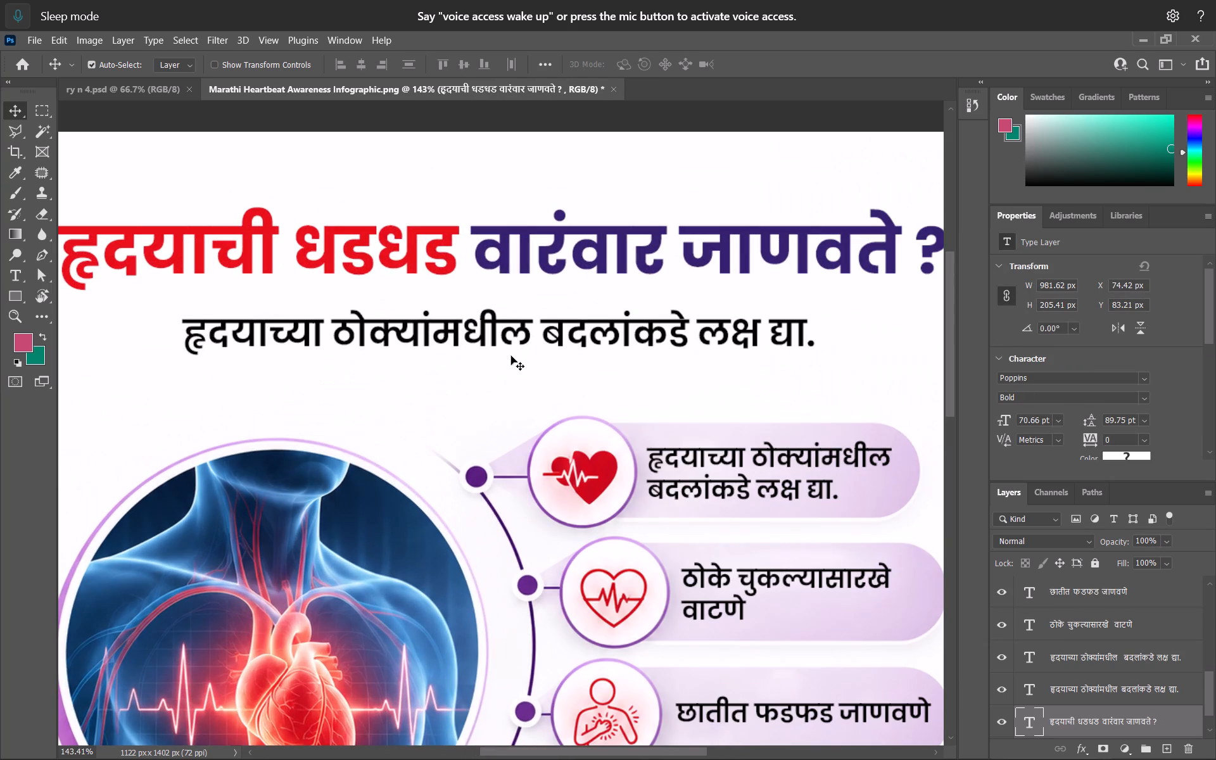
{"action": "left_click", "coordinate": [511, 356]}
{"action": "key", "text": "p"}
{"action": "left_click", "coordinate": [240, 365]}
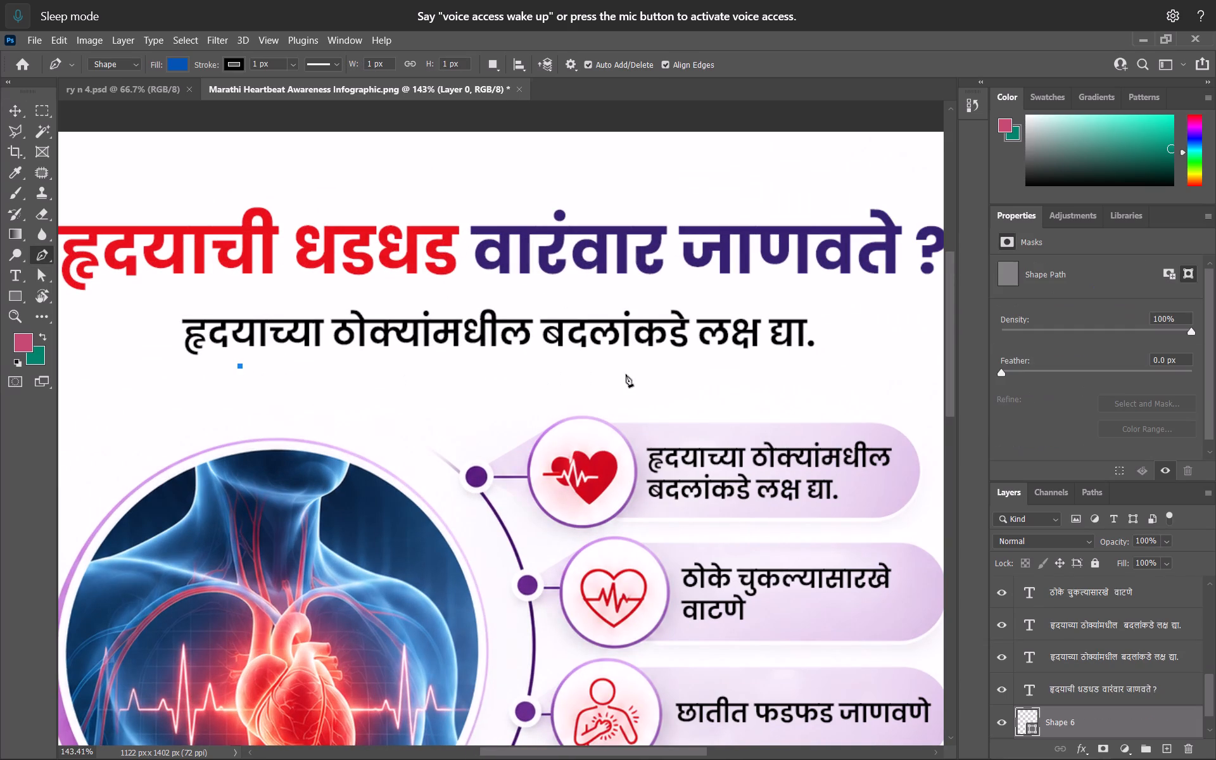
{"action": "left_click", "coordinate": [738, 364], "text": "shift"}
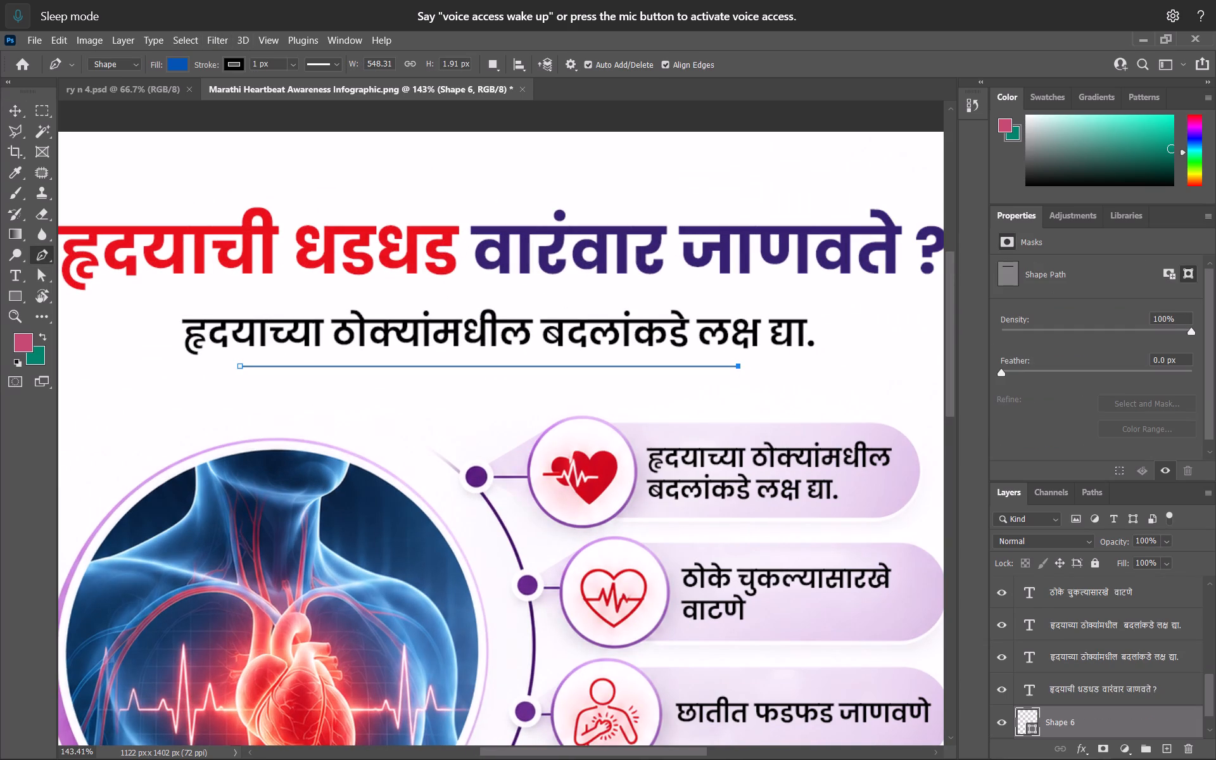
{"action": "left_click_drag", "start_coordinate": [255, 63], "coordinate": [210, 68]}
{"action": "key", "text": "Right"}
{"action": "key", "text": "BackSpace"}
{"action": "key", "text": "3"}
{"action": "key", "text": "Return"}
{"action": "left_click", "coordinate": [10, 111]}
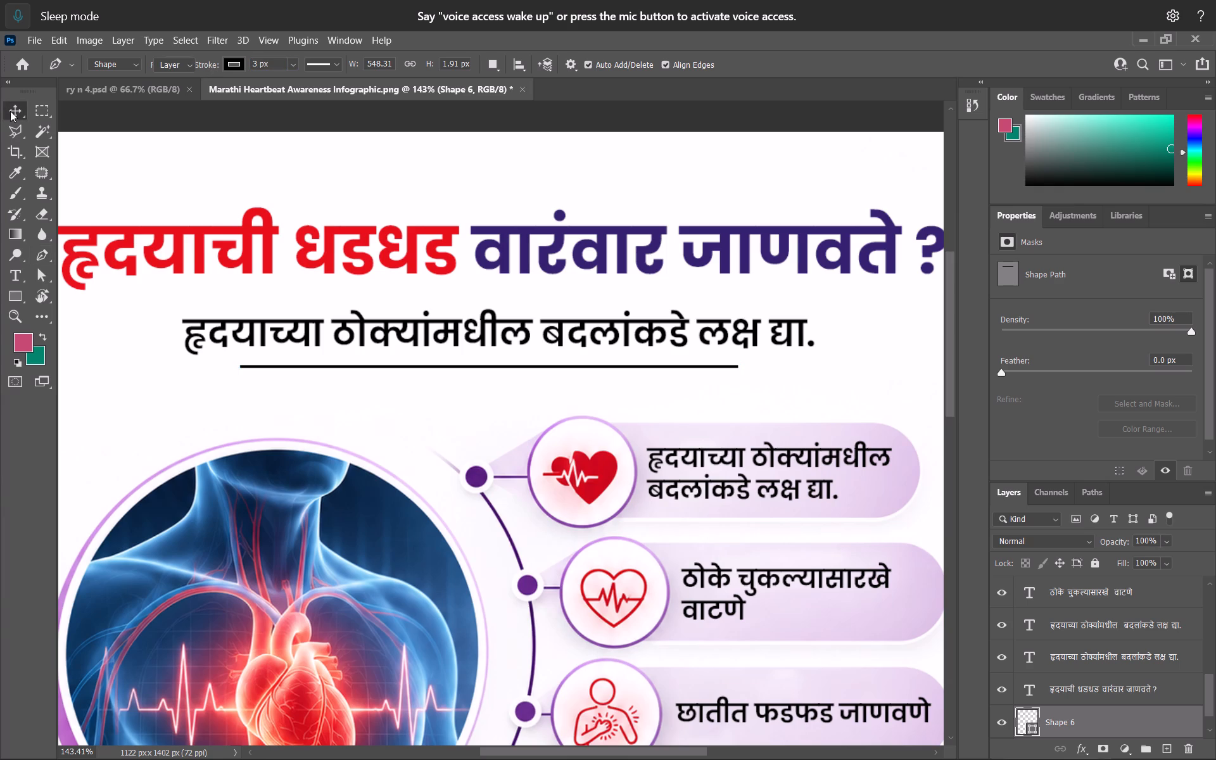
Save the poster as a layered Photoshop file named "ry 11" in the job folder on drive E.
{"action": "scroll", "coordinate": [480, 231], "scroll_direction": "down", "scroll_amount": 3, "text": "alt"}
{"action": "scroll", "coordinate": [480, 231], "scroll_direction": "up", "scroll_amount": 1, "text": "alt"}
{"action": "scroll", "coordinate": [480, 238], "scroll_direction": "down", "scroll_amount": 4, "text": "alt"}
{"action": "key", "text": "ctrl+s"}
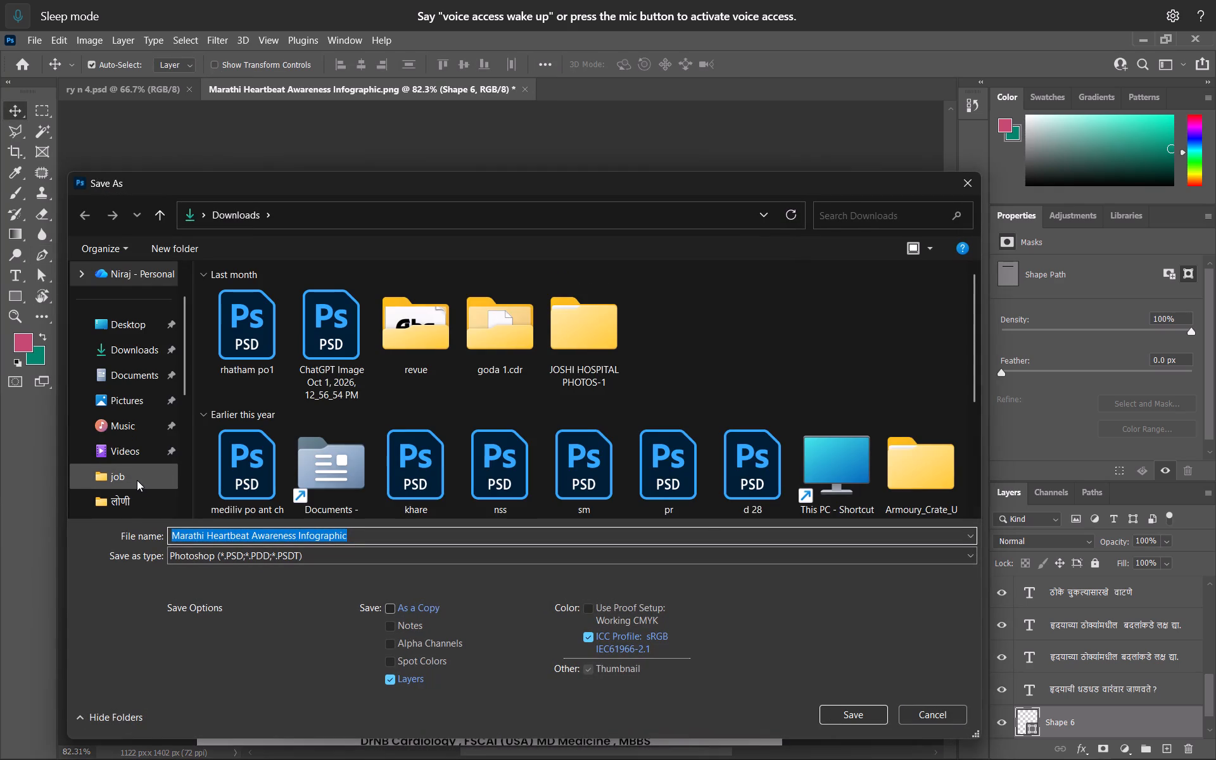
{"action": "left_click", "coordinate": [137, 480]}
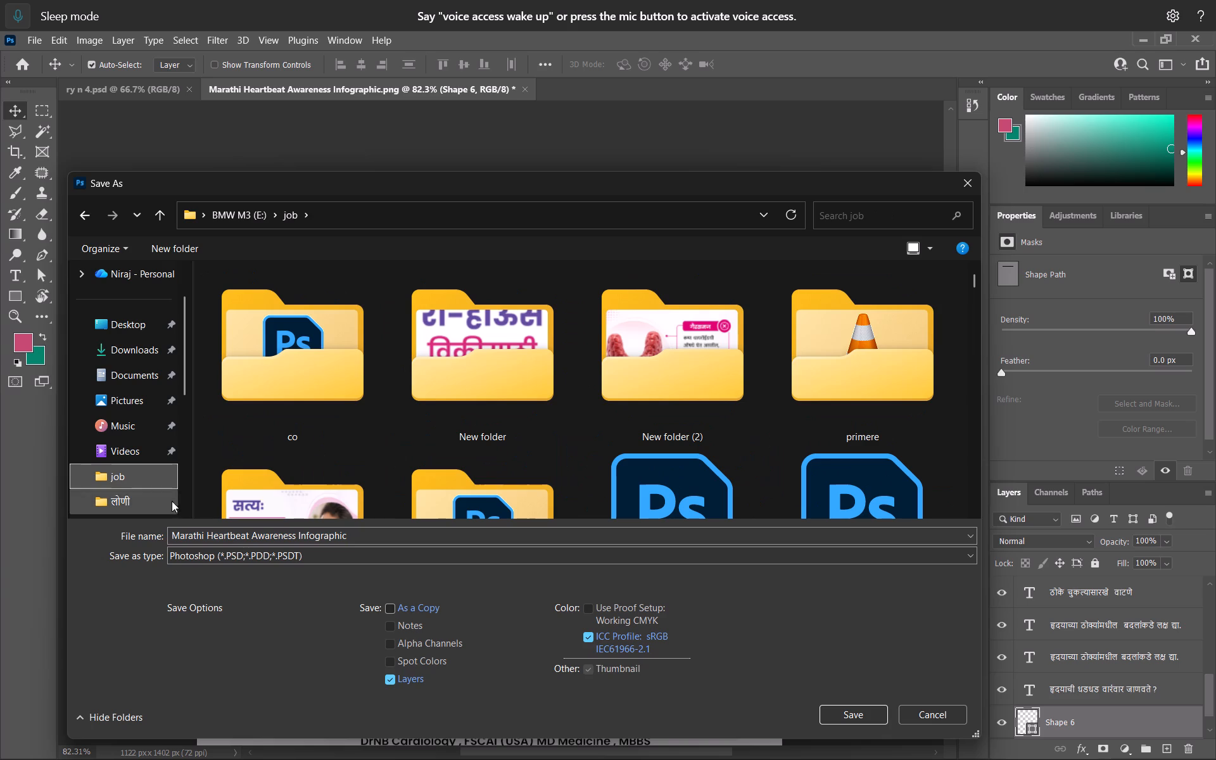
{"action": "left_click", "coordinate": [191, 539]}
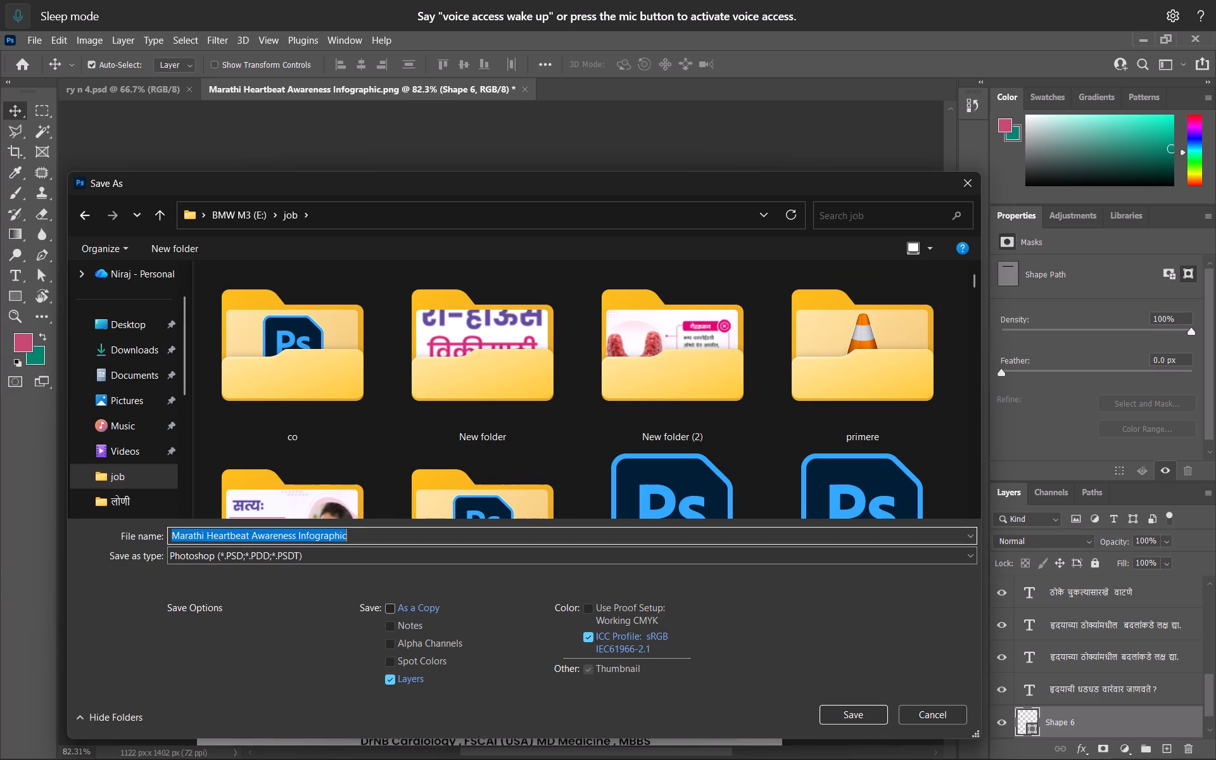
{"action": "left_click_drag", "start_coordinate": [227, 186], "coordinate": [284, 152]}
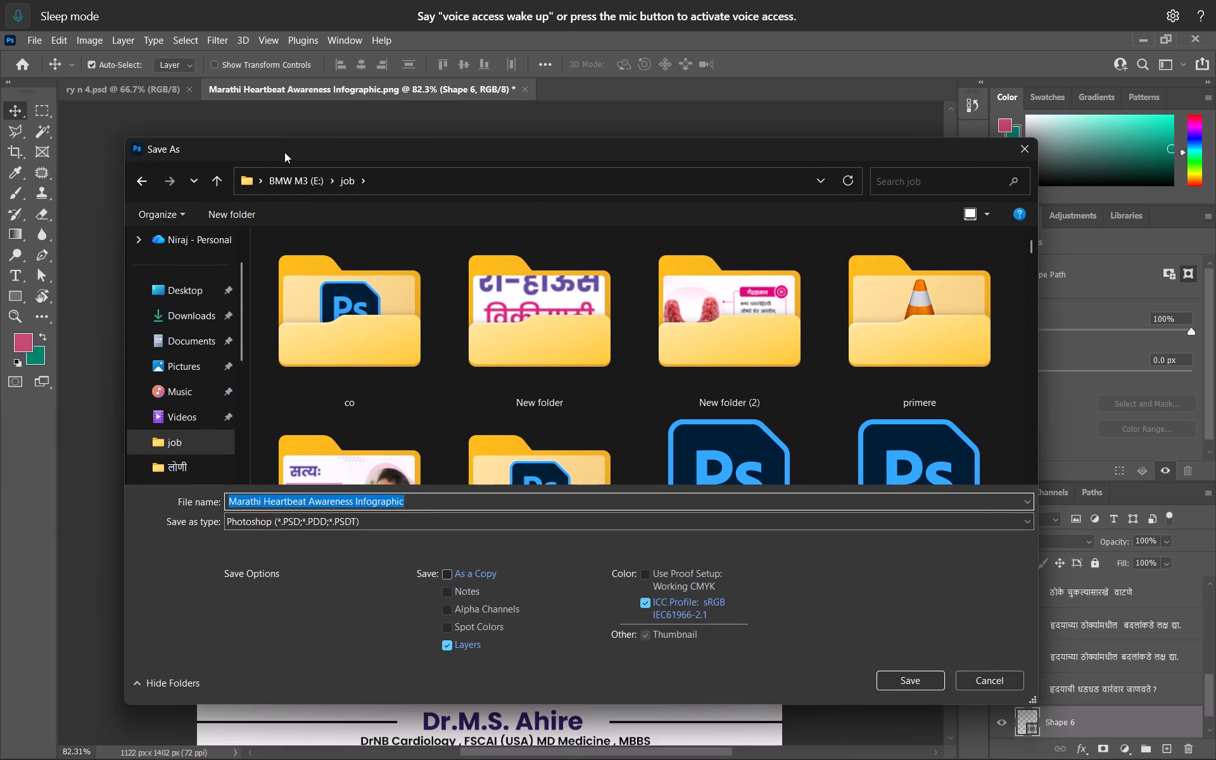
{"action": "type", "text": "ry"}
{"action": "key", "text": "space"}
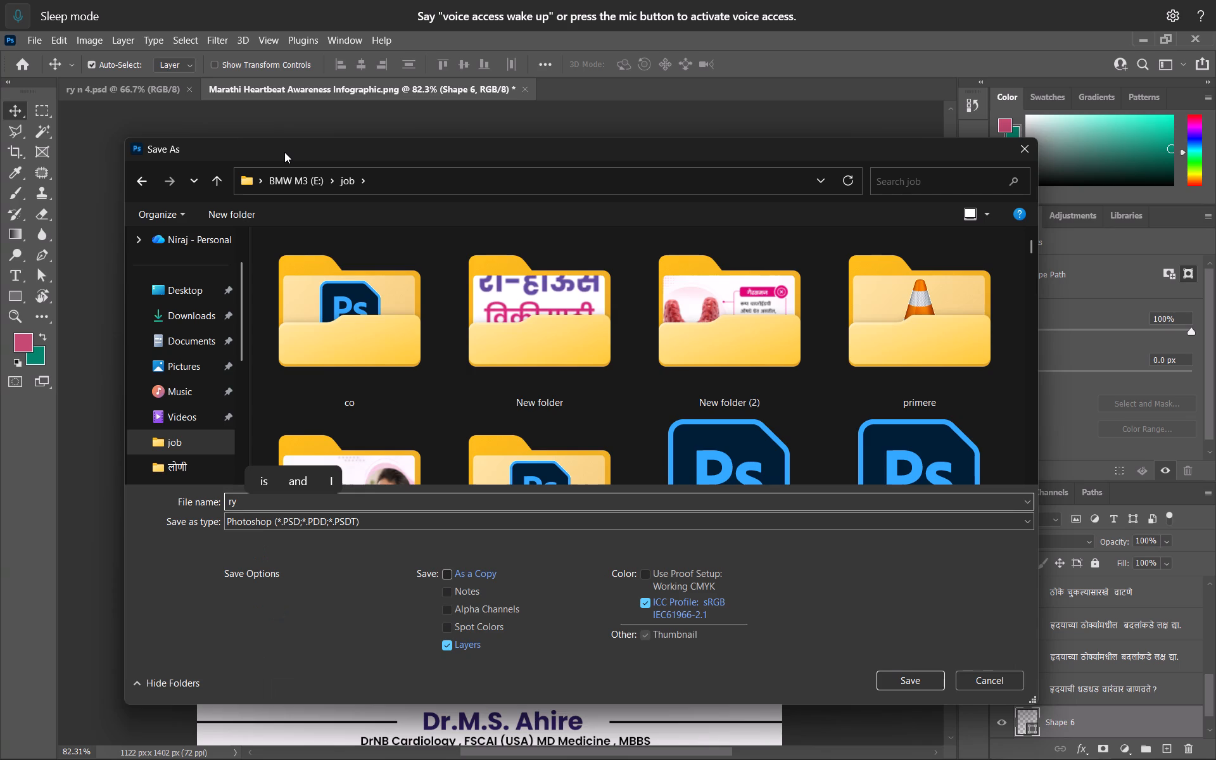
{"action": "type", "text": "11"}
{"action": "key", "text": "Return"}
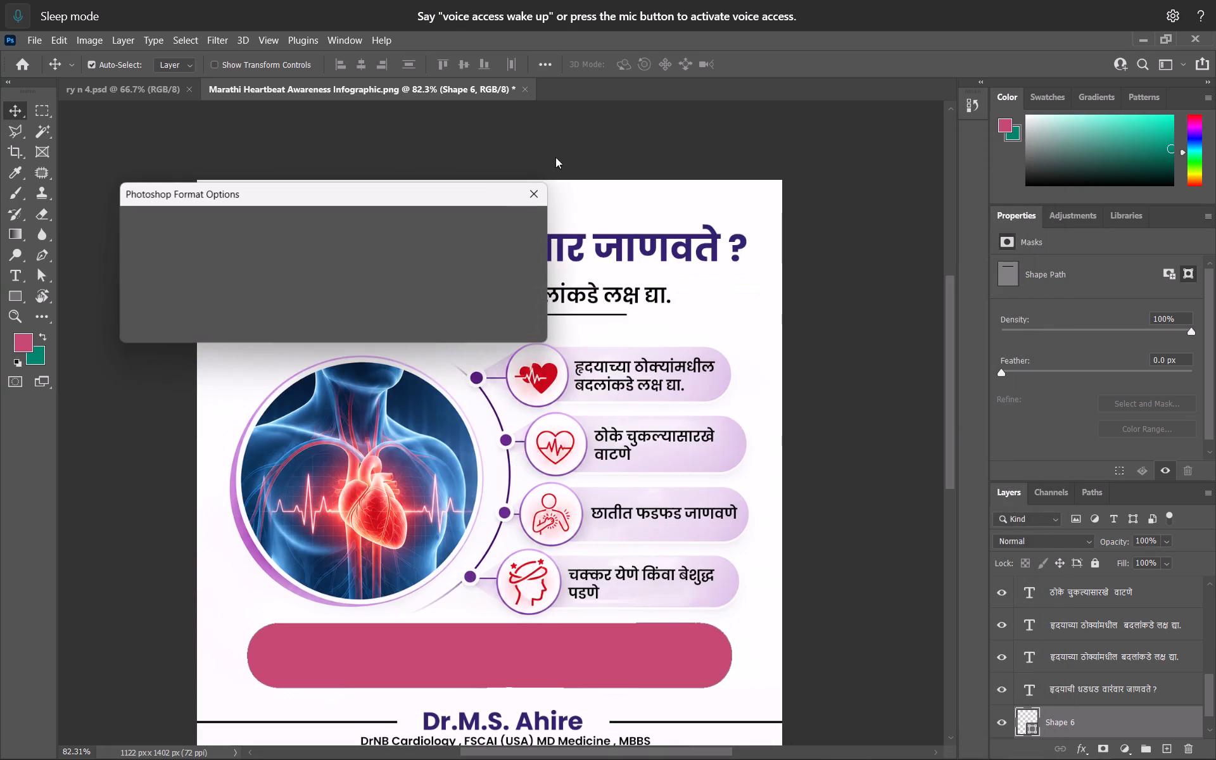
{"action": "left_click", "coordinate": [507, 222]}
Draw a rectangular strip about 766 × 36 px overlapping the poster's top edge, starting just outside the left corner.
{"action": "scroll", "coordinate": [252, 153], "scroll_direction": "up", "scroll_amount": 5, "text": "alt"}
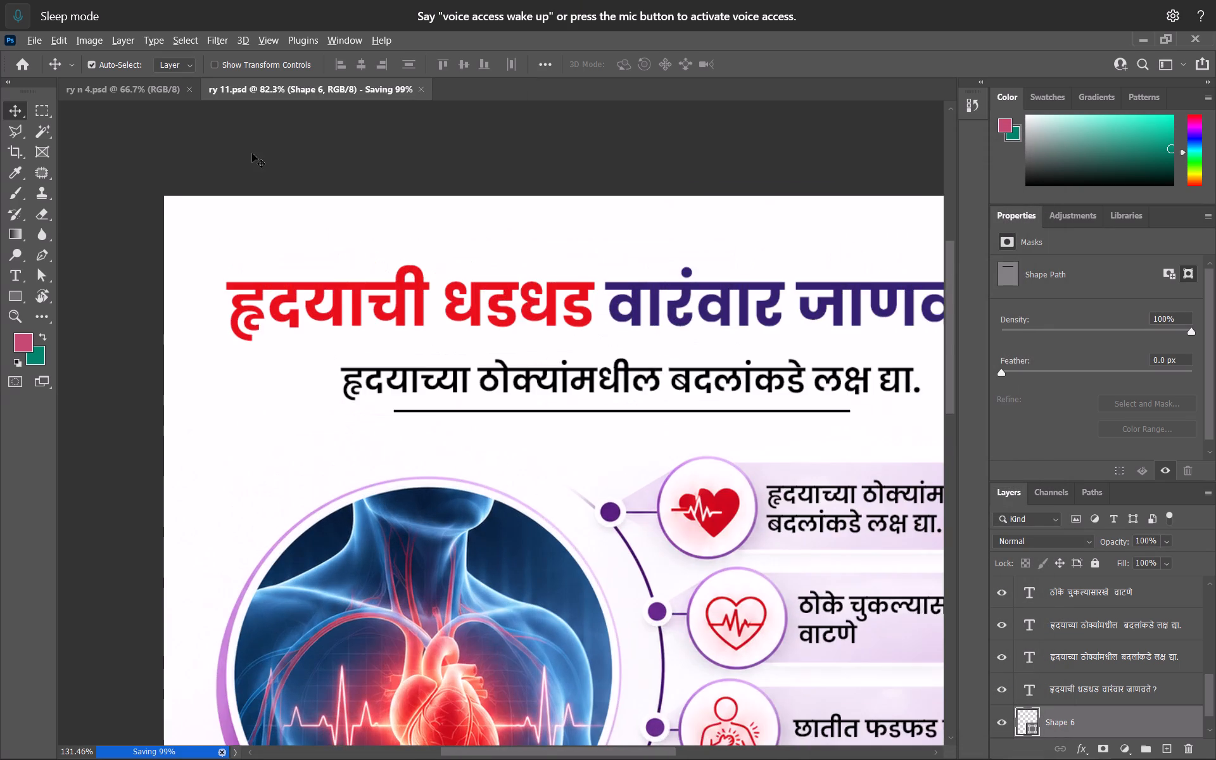
{"action": "key", "text": "space"}
{"action": "key", "text": "space"}
{"action": "key", "text": "space"}
{"action": "key", "text": "space"}
{"action": "key", "text": "space"}
{"action": "key", "text": "space"}
{"action": "key", "text": "space"}
{"action": "left_click_drag", "start_coordinate": [384, 352], "coordinate": [308, 389]}
{"action": "left_click", "coordinate": [18, 296]}
{"action": "scroll", "coordinate": [191, 243], "scroll_direction": "down", "scroll_amount": 4, "text": "alt"}
{"action": "left_click", "coordinate": [83, 294]}
{"action": "left_click_drag", "start_coordinate": [110, 222], "coordinate": [504, 249]}
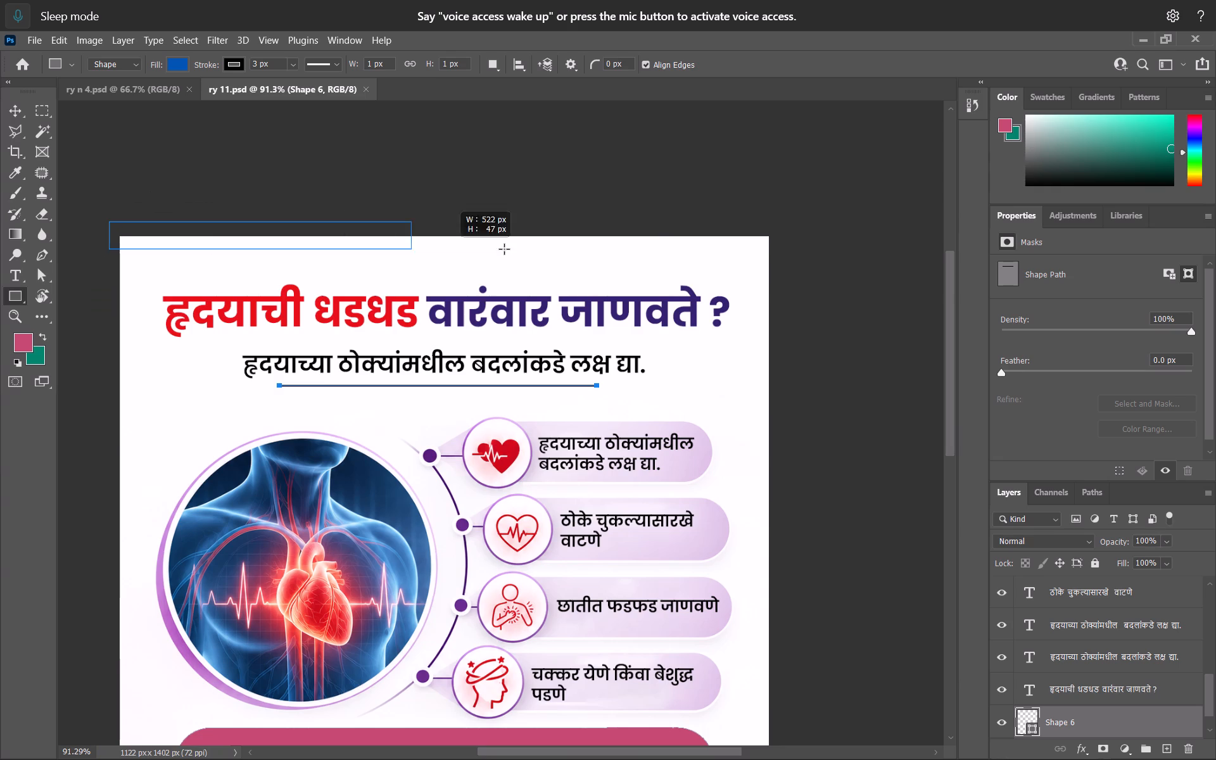
{"action": "left_click_drag", "start_coordinate": [504, 249], "coordinate": [552, 243]}
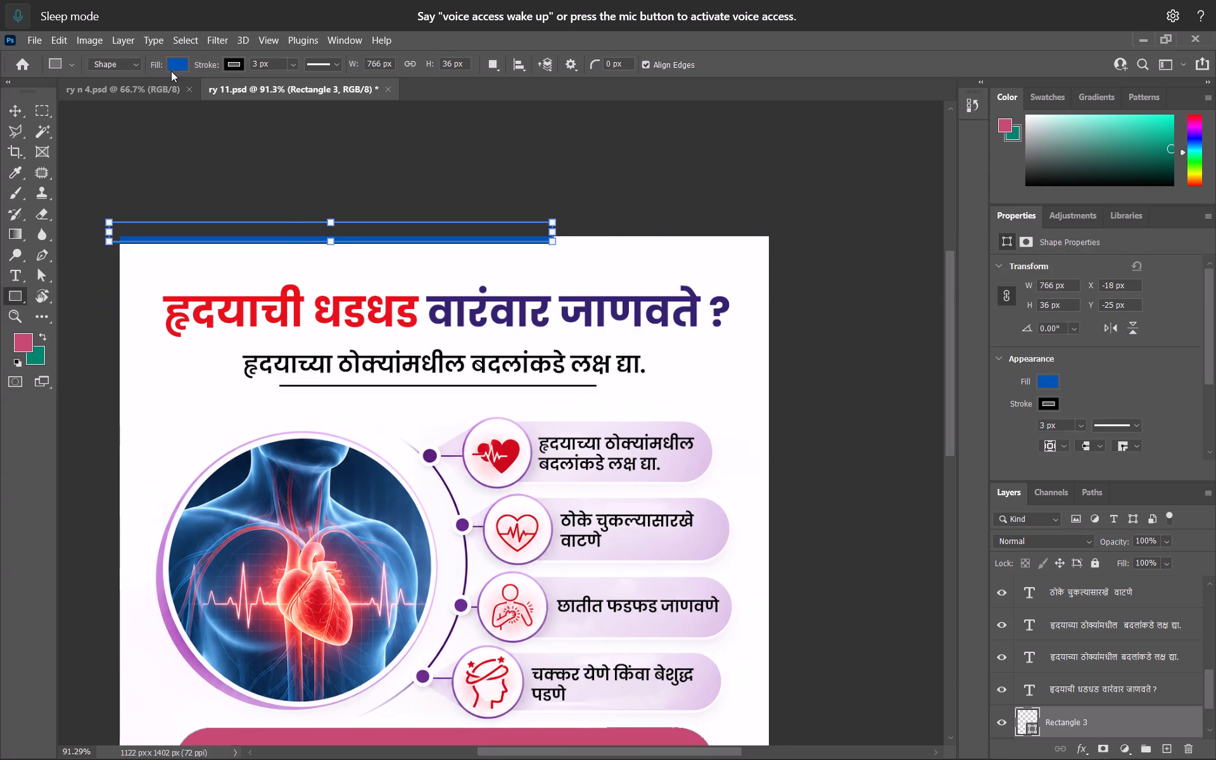
Give the top strip the dark purple fill from the recent colours and remove its stroke.
{"action": "left_click", "coordinate": [171, 71]}
{"action": "left_click", "coordinate": [104, 149]}
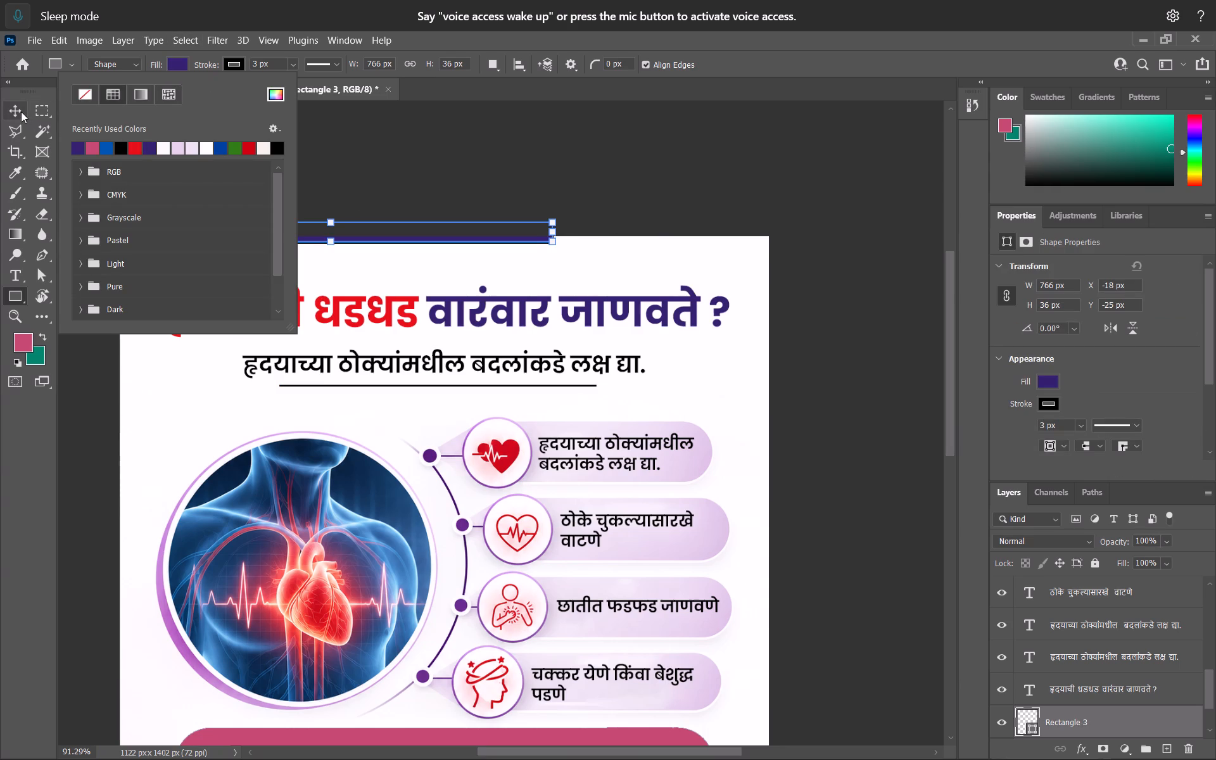
{"action": "left_click", "coordinate": [21, 111]}
{"action": "key", "text": "a"}
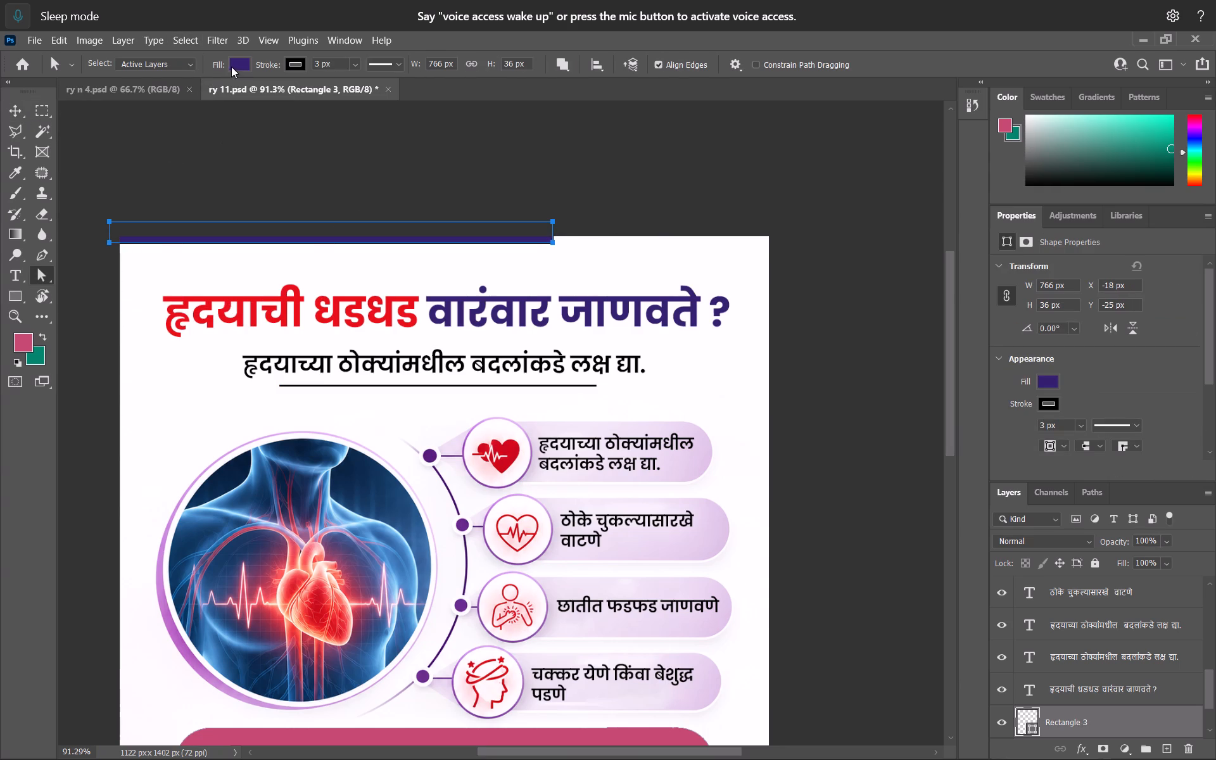
{"action": "left_click", "coordinate": [300, 64]}
{"action": "left_click", "coordinate": [205, 94]}
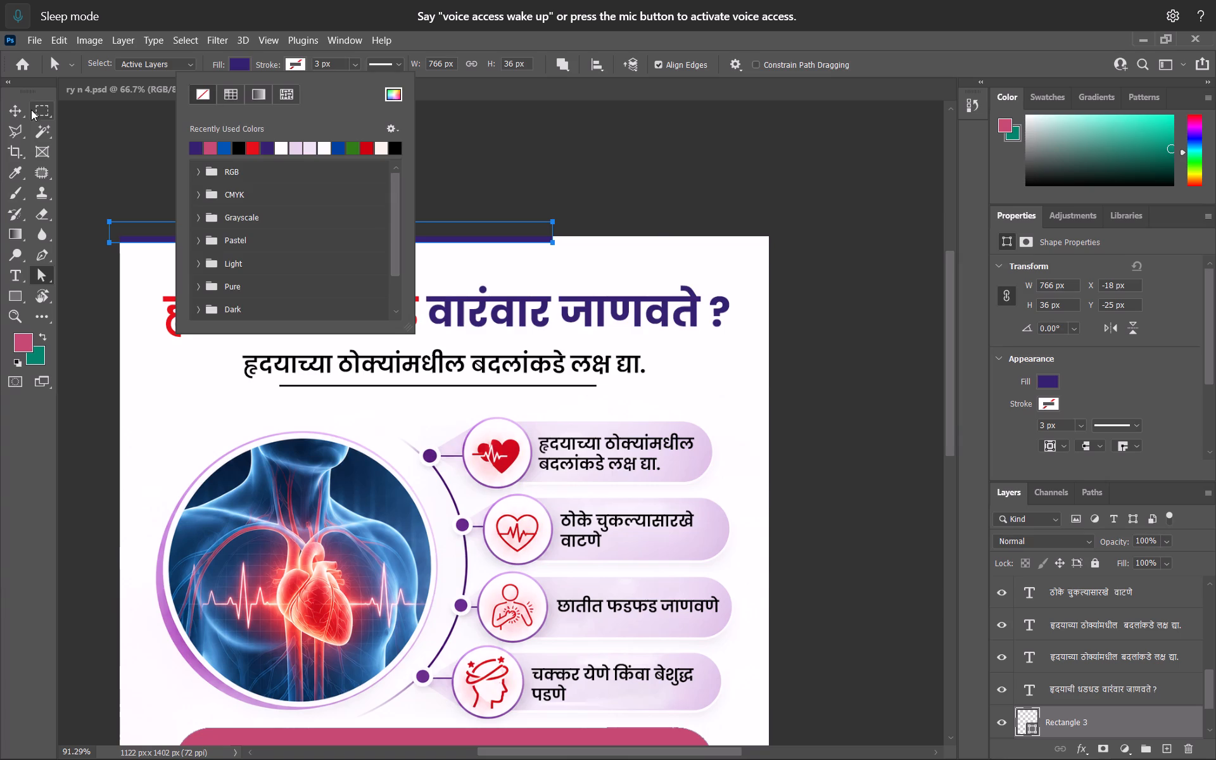
{"action": "left_click", "coordinate": [22, 110]}
Nudge the purple strip down 5 px so more of it shows along the poster's top edge.
{"action": "scroll", "coordinate": [604, 264], "scroll_direction": "up", "scroll_amount": 3, "text": "alt"}
{"action": "key", "text": "space"}
{"action": "key", "text": "space"}
{"action": "key", "text": "space"}
{"action": "key", "text": "space"}
{"action": "key", "text": "space"}
{"action": "key", "text": "space"}
{"action": "key", "text": "space"}
{"action": "left_click_drag", "start_coordinate": [541, 270], "coordinate": [472, 311]}
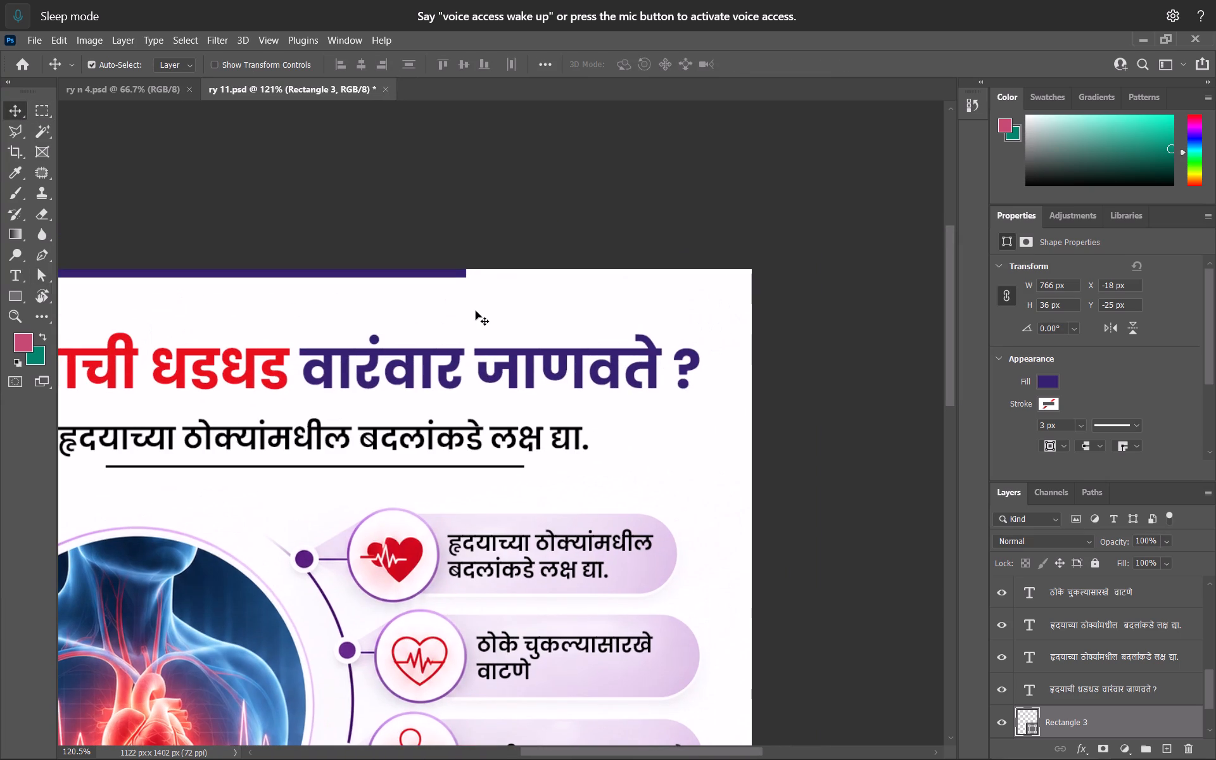
{"action": "key", "text": "Down"}
{"action": "key", "text": "Down"}
{"action": "key", "text": "Down"}
{"action": "key", "text": "Down"}
{"action": "key", "text": "Down"}
Duplicate the purple strip and place the thicker-showing copy along the right part of the top edge, at about X 409, Y 0 px.
{"action": "left_click_drag", "start_coordinate": [408, 275], "coordinate": [564, 277], "text": "alt"}
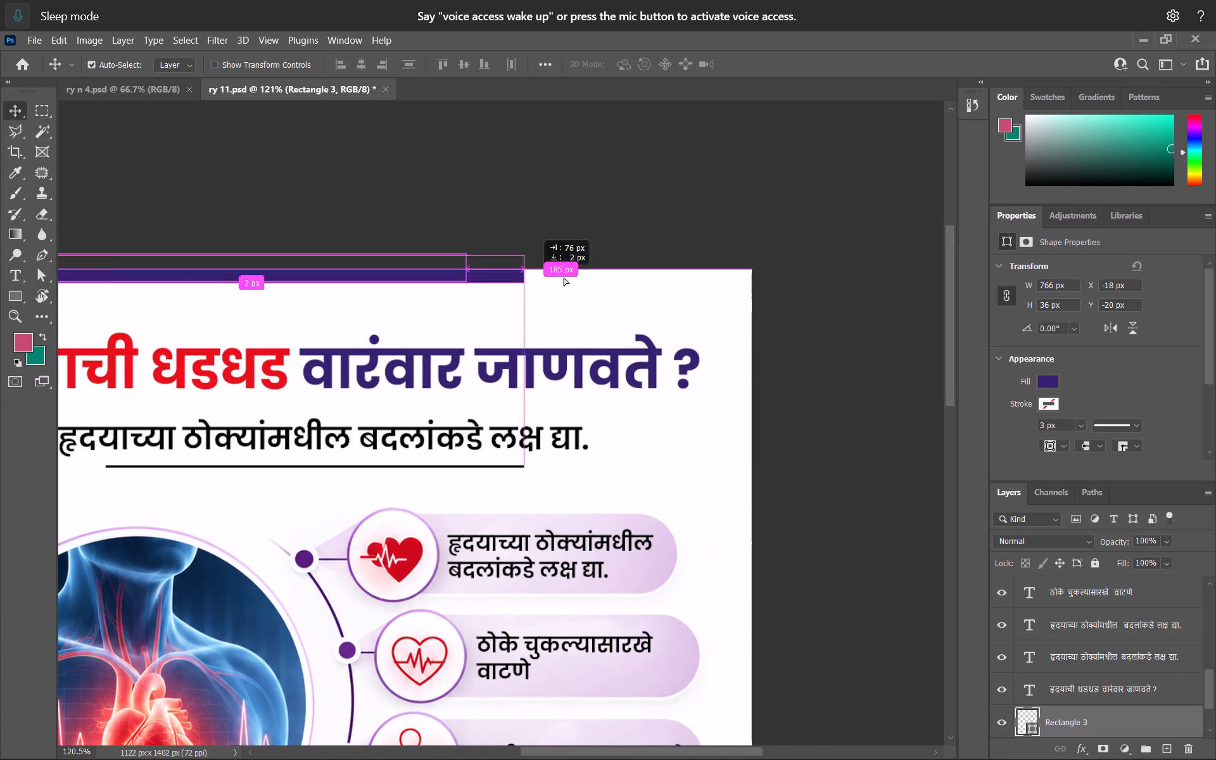
{"action": "left_click_drag", "start_coordinate": [564, 277], "coordinate": [739, 291], "text": "alt"}
Transform the copied purple strip to about 422 px wide and 44 px high, placing it over the poster's top-right corner.
{"action": "key", "text": "ctrl+t"}
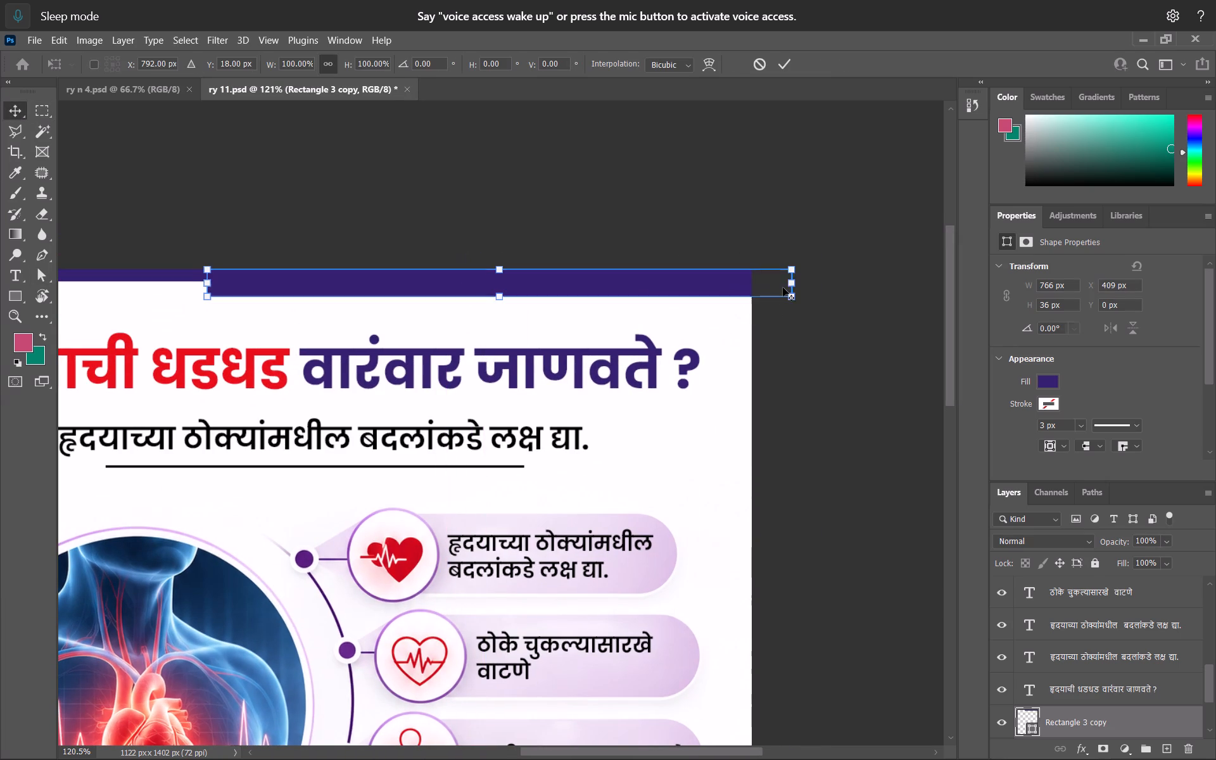
{"action": "left_click_drag", "start_coordinate": [792, 284], "coordinate": [705, 289], "text": "alt+shift"}
{"action": "left_click_drag", "start_coordinate": [643, 282], "coordinate": [737, 276]}
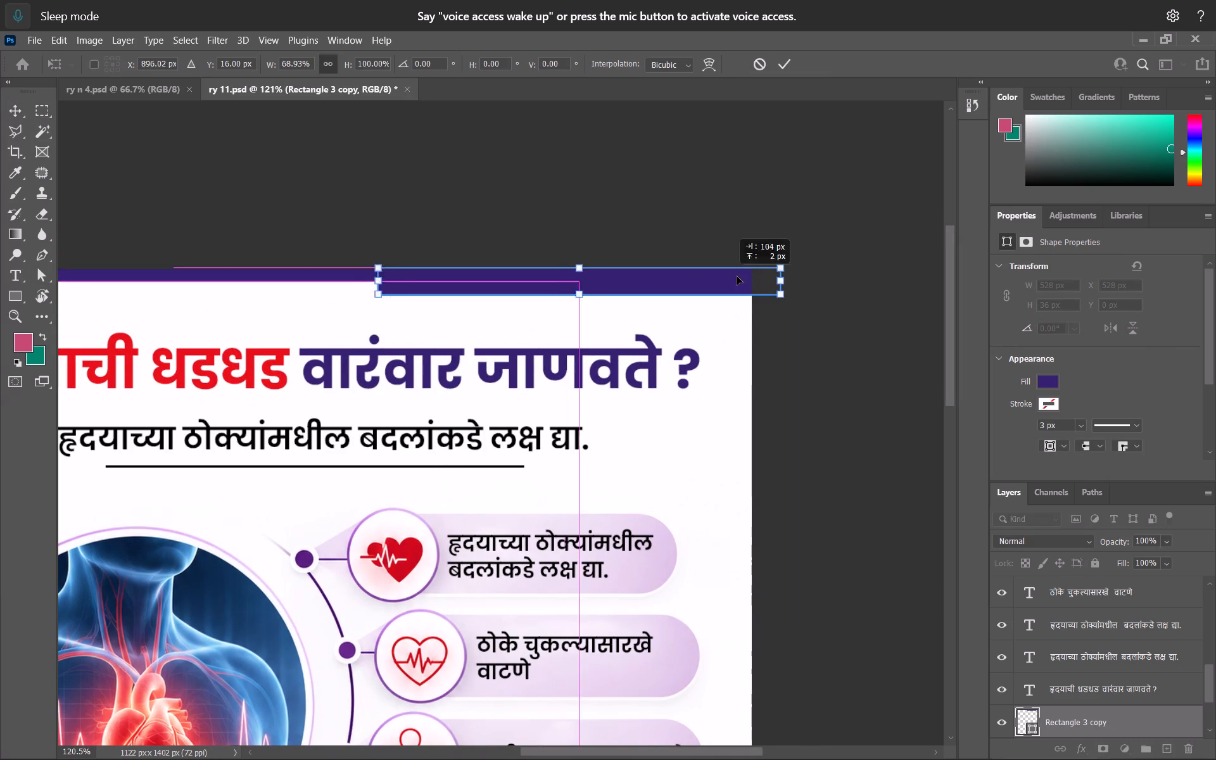
{"action": "left_click_drag", "start_coordinate": [737, 276], "coordinate": [802, 279]}
{"action": "left_click_drag", "start_coordinate": [865, 283], "coordinate": [800, 284], "text": "alt+shift"}
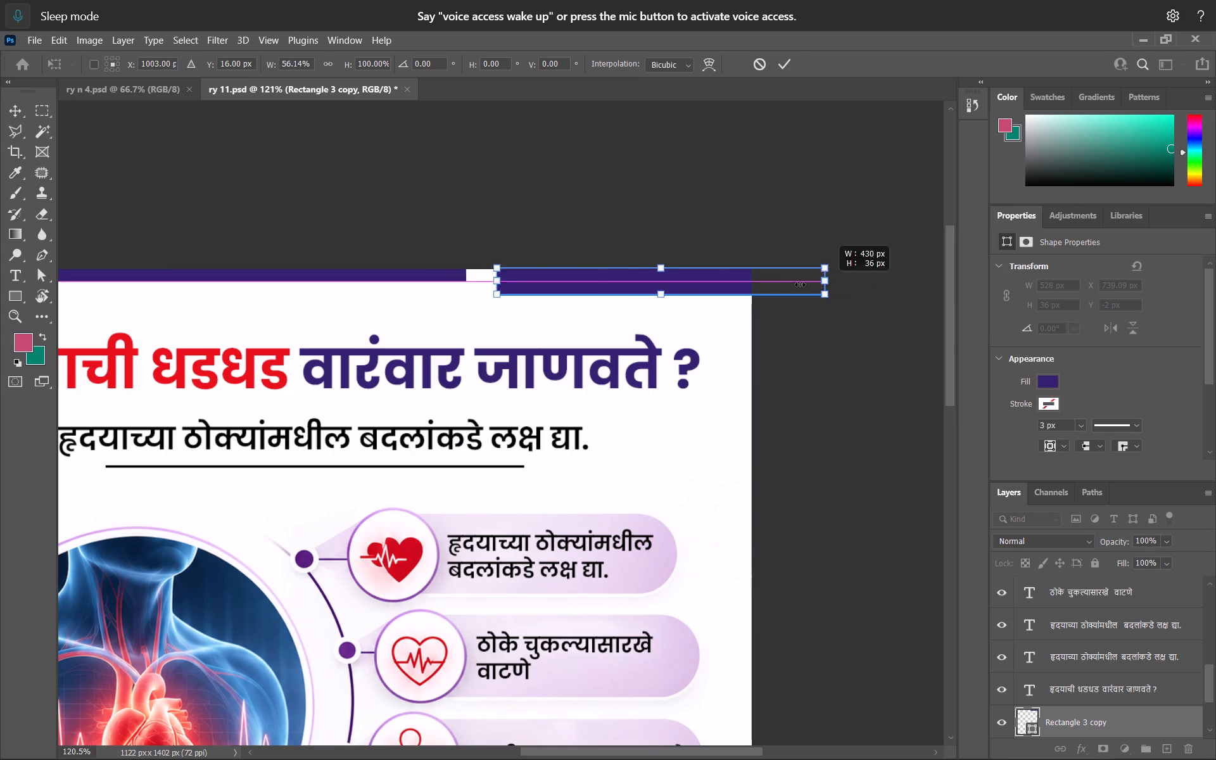
{"action": "left_click_drag", "start_coordinate": [800, 284], "coordinate": [789, 284], "text": "alt+shift"}
{"action": "left_click_drag", "start_coordinate": [528, 296], "coordinate": [470, 315]}
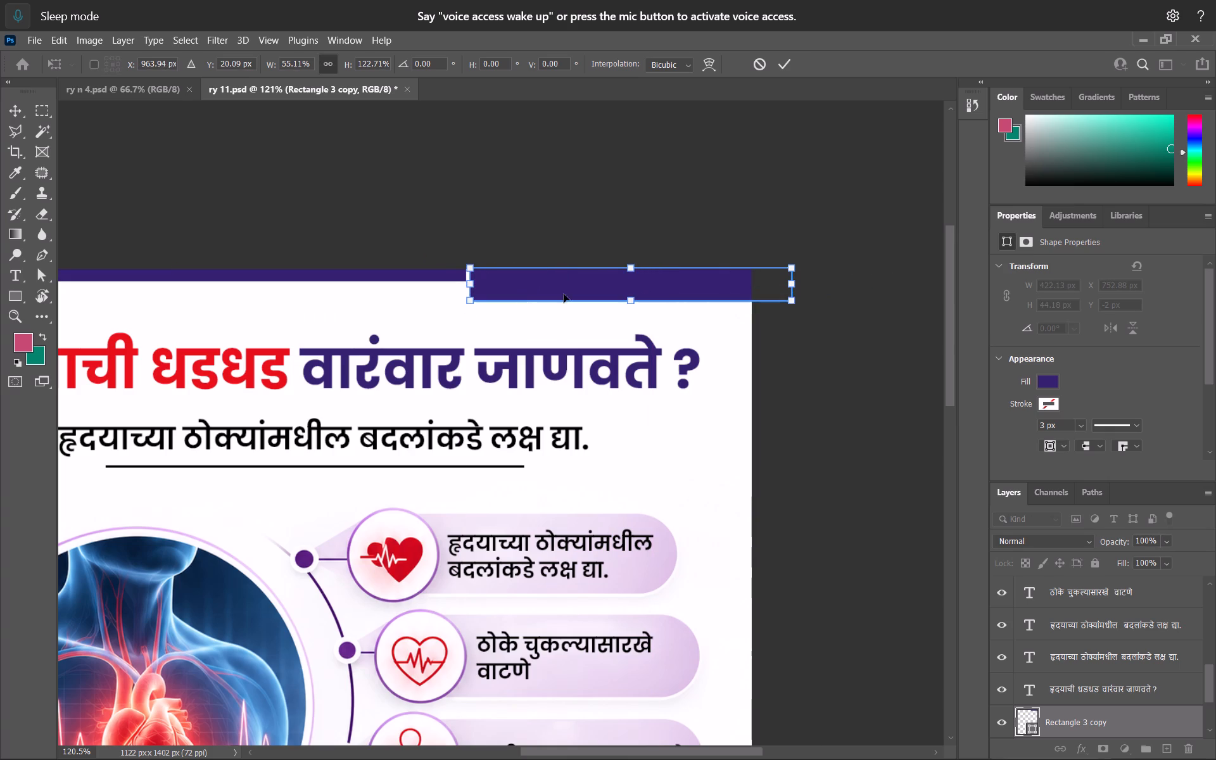
{"action": "left_click_drag", "start_coordinate": [560, 290], "coordinate": [538, 288]}
Pull the copied strip's lower-left corner inward to give its left end a diagonal slant, and apply the transform.
{"action": "left_click_drag", "start_coordinate": [449, 300], "coordinate": [492, 303], "text": "ctrl"}
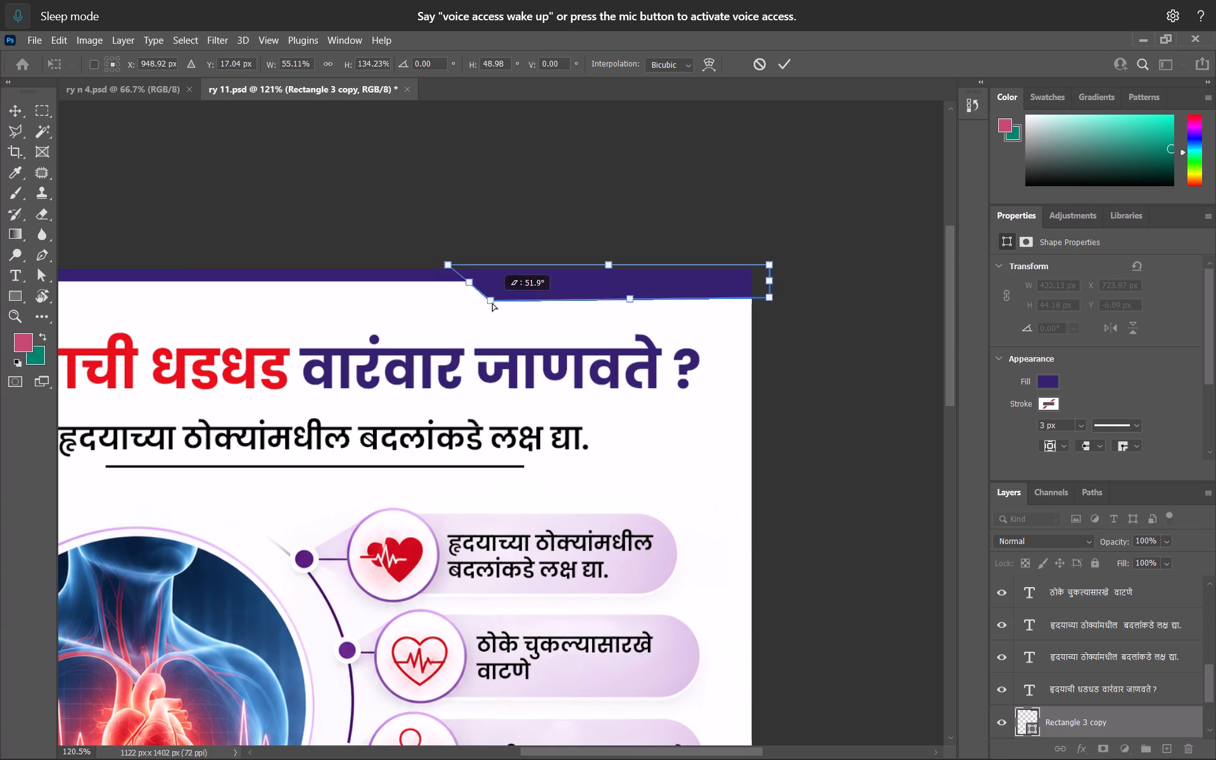
{"action": "left_click_drag", "start_coordinate": [492, 303], "coordinate": [489, 302], "text": "ctrl"}
{"action": "left_click", "coordinate": [783, 60]}
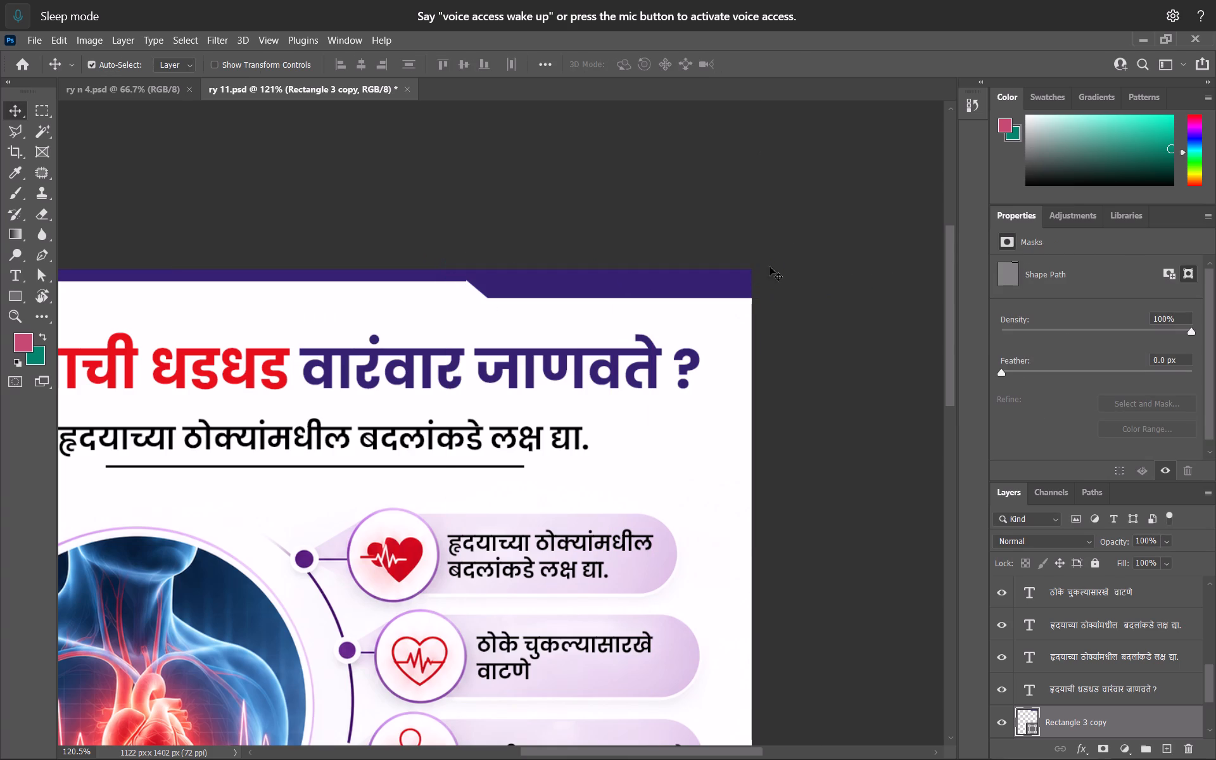
Nudge the slanted strip up about 14 px and left about 20 px so its slant meets the thin purple strip.
{"action": "key", "text": "Up"}
{"action": "key", "text": "Up"}
{"action": "key", "text": "Up"}
{"action": "key", "text": "Up"}
{"action": "key", "text": "Up"}
{"action": "key", "text": "Up"}
{"action": "key", "text": "Up"}
{"action": "key", "text": "Up"}
{"action": "key", "text": "Up"}
{"action": "key", "text": "Up"}
{"action": "key", "text": "Up"}
{"action": "key", "text": "Up"}
{"action": "key", "text": "Up"}
{"action": "key", "text": "Left"}
{"action": "key", "text": "Left"}
{"action": "key", "text": "Left"}
{"action": "key", "text": "Left"}
{"action": "key", "text": "Left"}
{"action": "key", "text": "Left"}
{"action": "key", "text": "Left"}
{"action": "key", "text": "Left"}
{"action": "key", "text": "Left"}
{"action": "key", "text": "Left"}
{"action": "key", "text": "Left"}
{"action": "key", "text": "Left"}
{"action": "key", "text": "Left"}
{"action": "key", "text": "Left"}
{"action": "key", "text": "Left"}
{"action": "key", "text": "Left"}
{"action": "key", "text": "Left"}
{"action": "key", "text": "Left"}
{"action": "key", "text": "Left"}
{"action": "key", "text": "Left"}
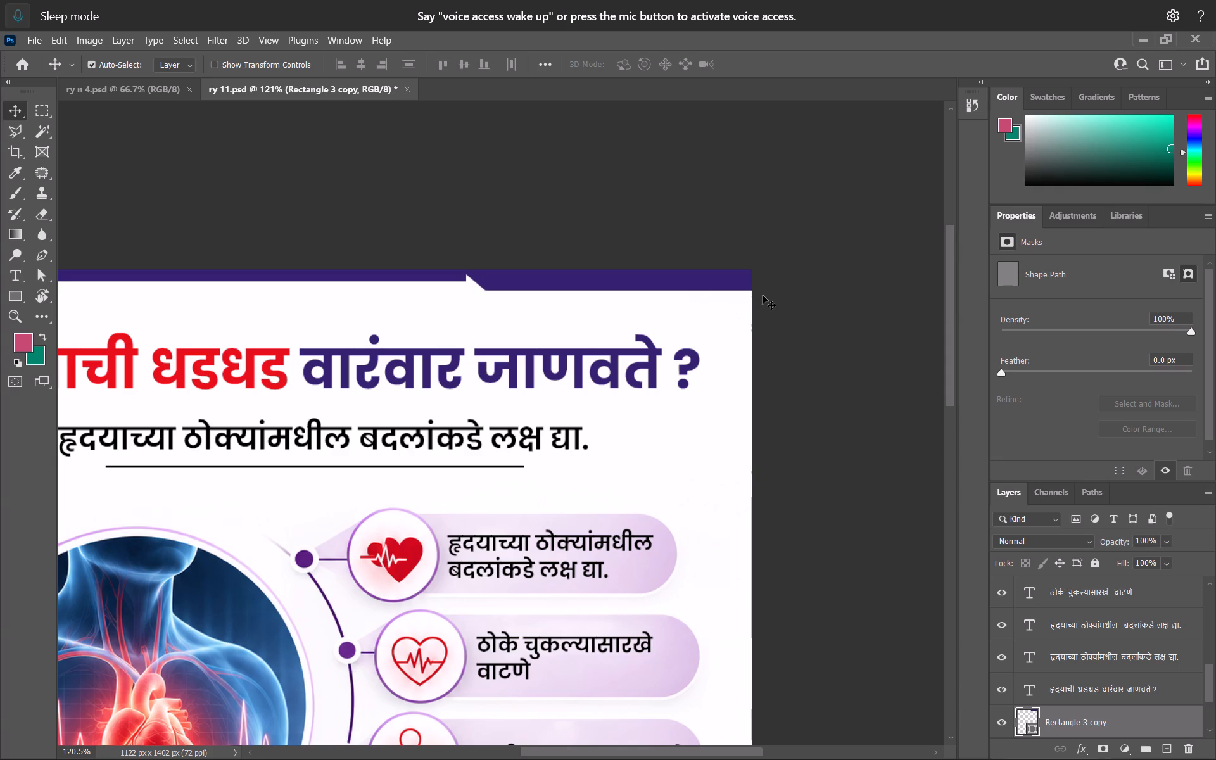
{"action": "key", "text": "Up"}
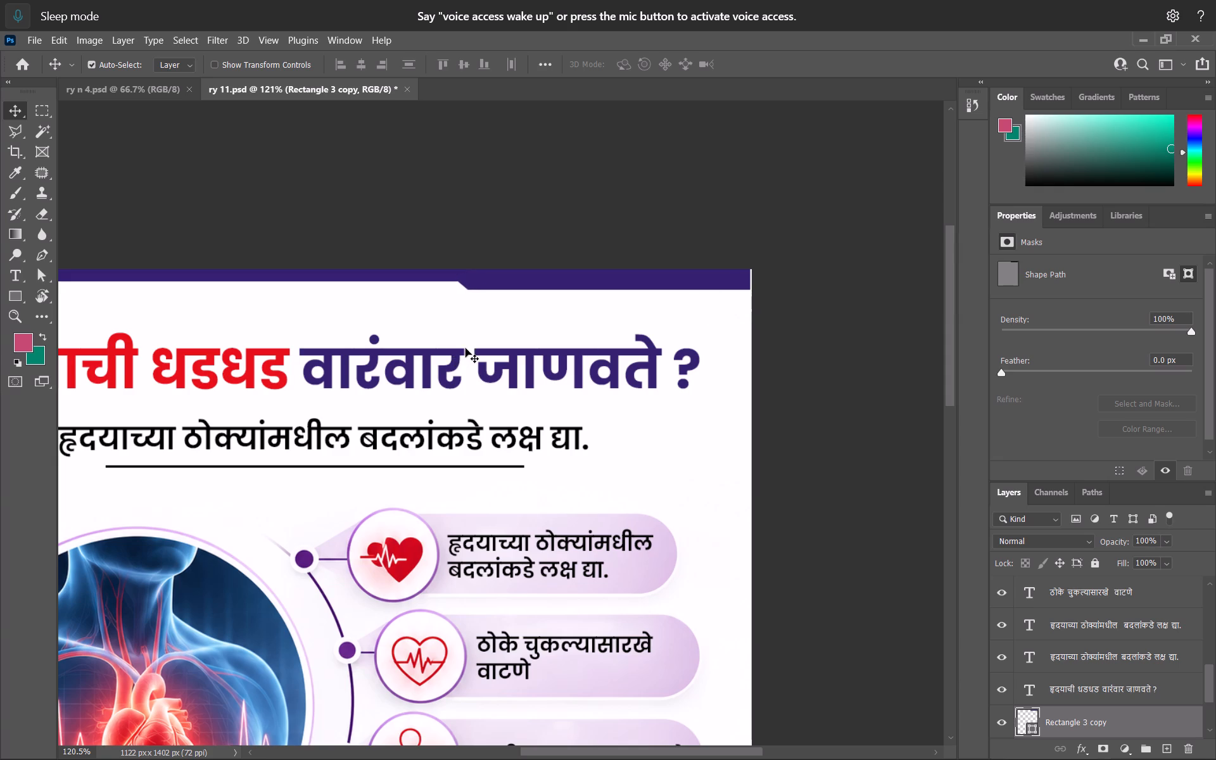
Sample the pink of the rounded bar and fill the slanted top-right strip with it.
{"action": "scroll", "coordinate": [468, 351], "scroll_direction": "down", "scroll_amount": 5, "text": "alt"}
{"action": "key", "text": "i"}
{"action": "left_click", "coordinate": [452, 727]}
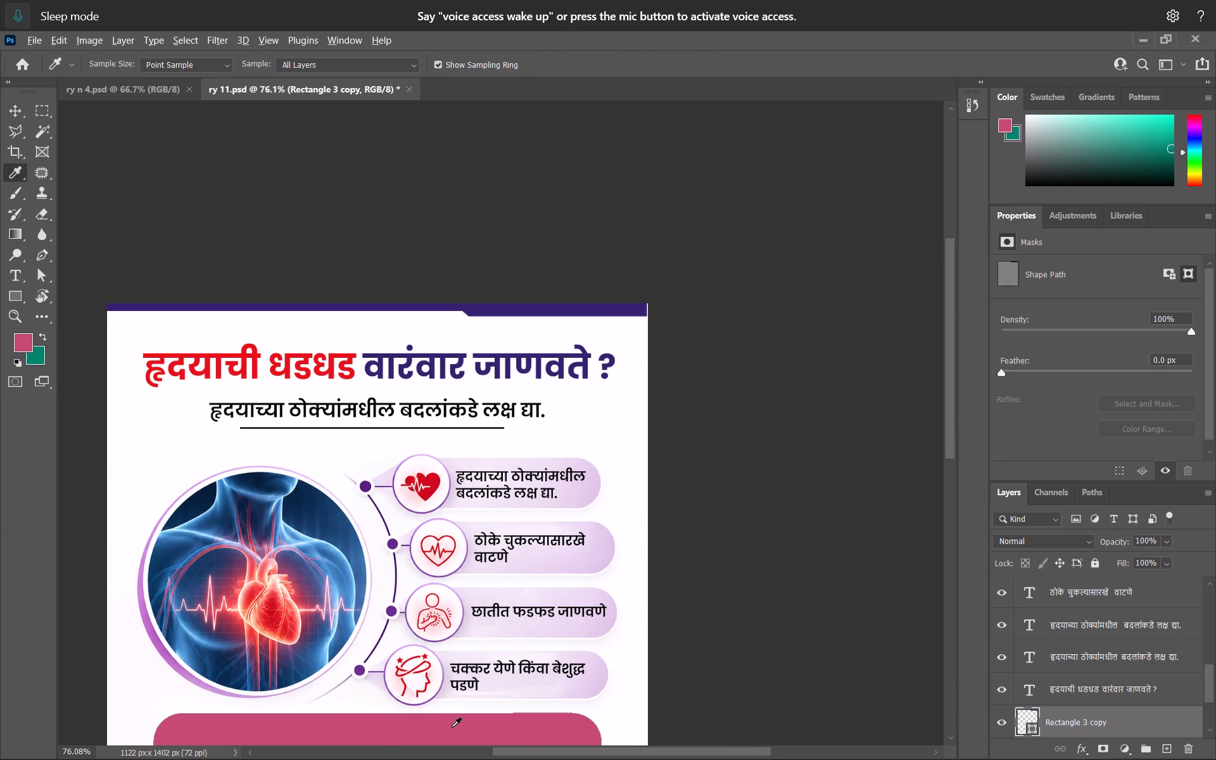
{"action": "key", "text": "alt+BackSpace"}
{"action": "left_click", "coordinate": [9, 107]}
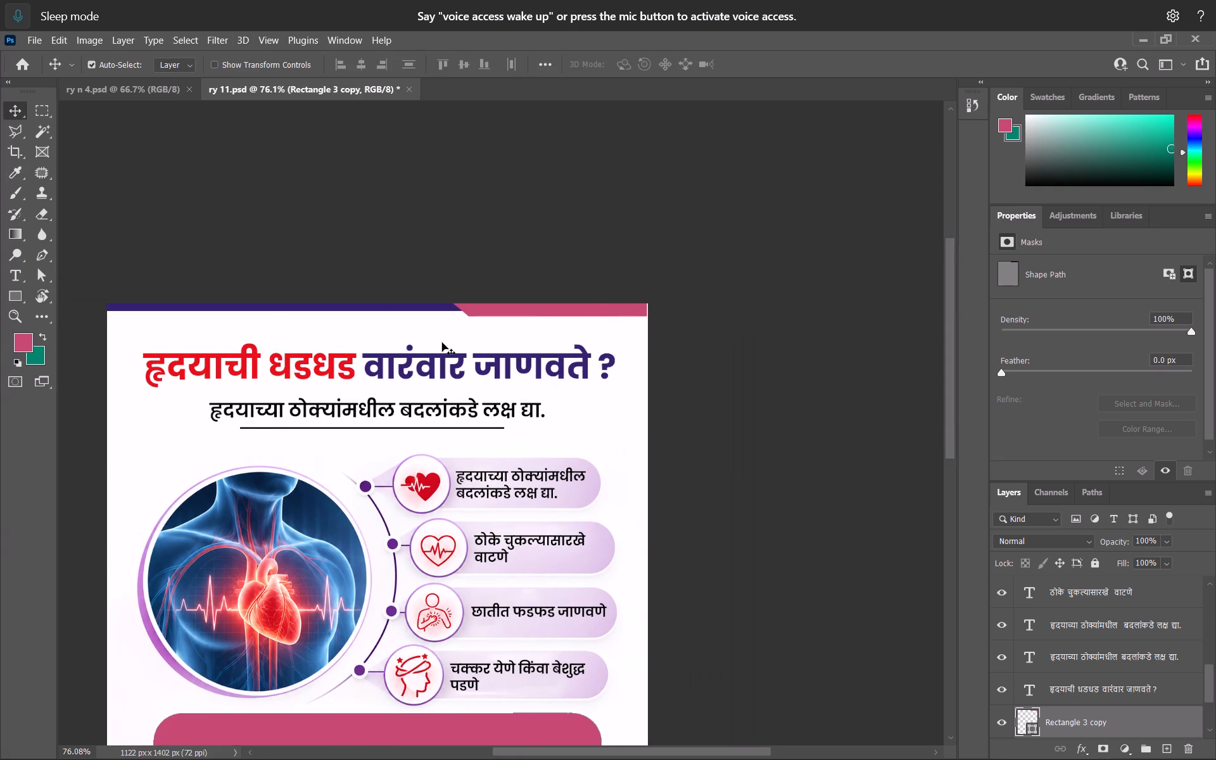
Examine the whole poster layout and the edges of the pink rounded bar above the doctor's name.
{"action": "scroll", "coordinate": [443, 344], "scroll_direction": "down", "scroll_amount": 2, "text": "alt"}
{"action": "scroll", "coordinate": [483, 442], "scroll_direction": "down", "scroll_amount": 1, "text": "alt"}
{"action": "scroll", "coordinate": [484, 442], "scroll_direction": "up", "scroll_amount": 3, "text": "alt"}
{"action": "key", "text": "space"}
{"action": "key", "text": "space"}
{"action": "key", "text": "space"}
{"action": "key", "text": "space"}
{"action": "key", "text": "space"}
{"action": "key", "text": "space"}
{"action": "key", "text": "space"}
{"action": "left_click_drag", "start_coordinate": [491, 446], "coordinate": [529, 295]}
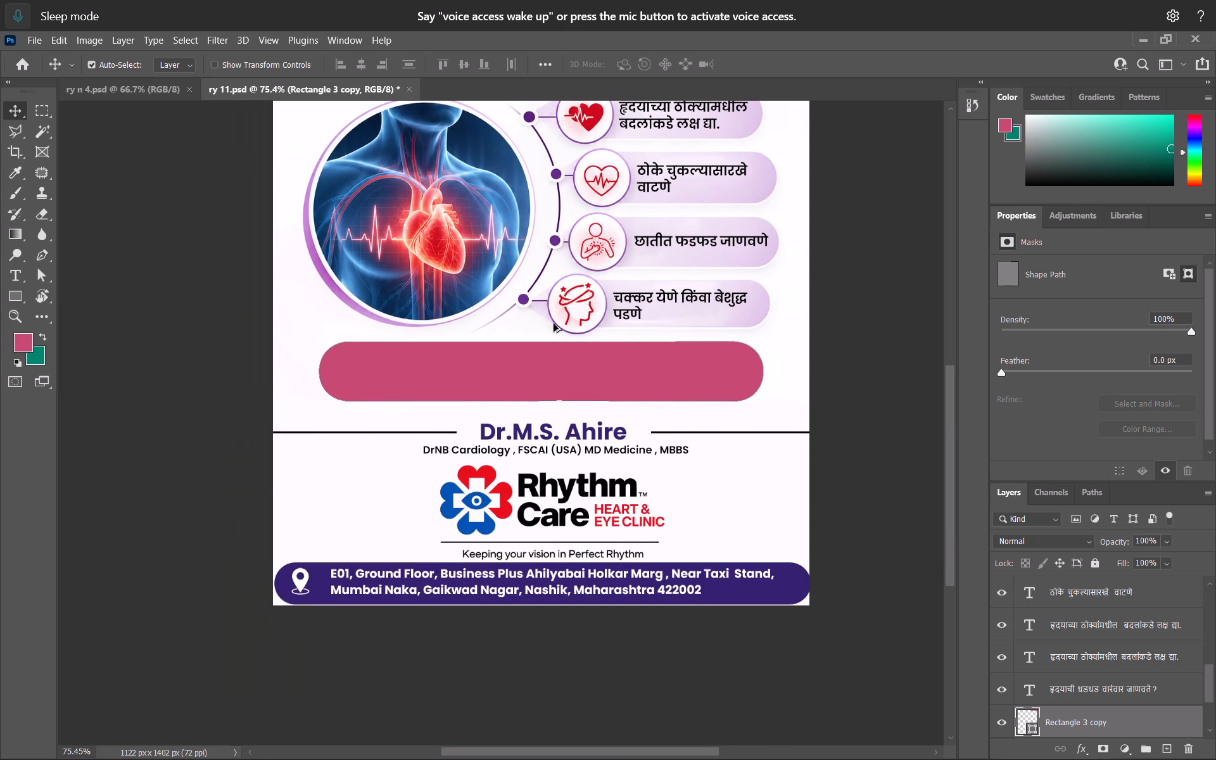
{"action": "scroll", "coordinate": [555, 338], "scroll_direction": "down", "scroll_amount": 5, "text": "alt"}
{"action": "scroll", "coordinate": [553, 368], "scroll_direction": "up", "scroll_amount": 5, "text": "alt"}
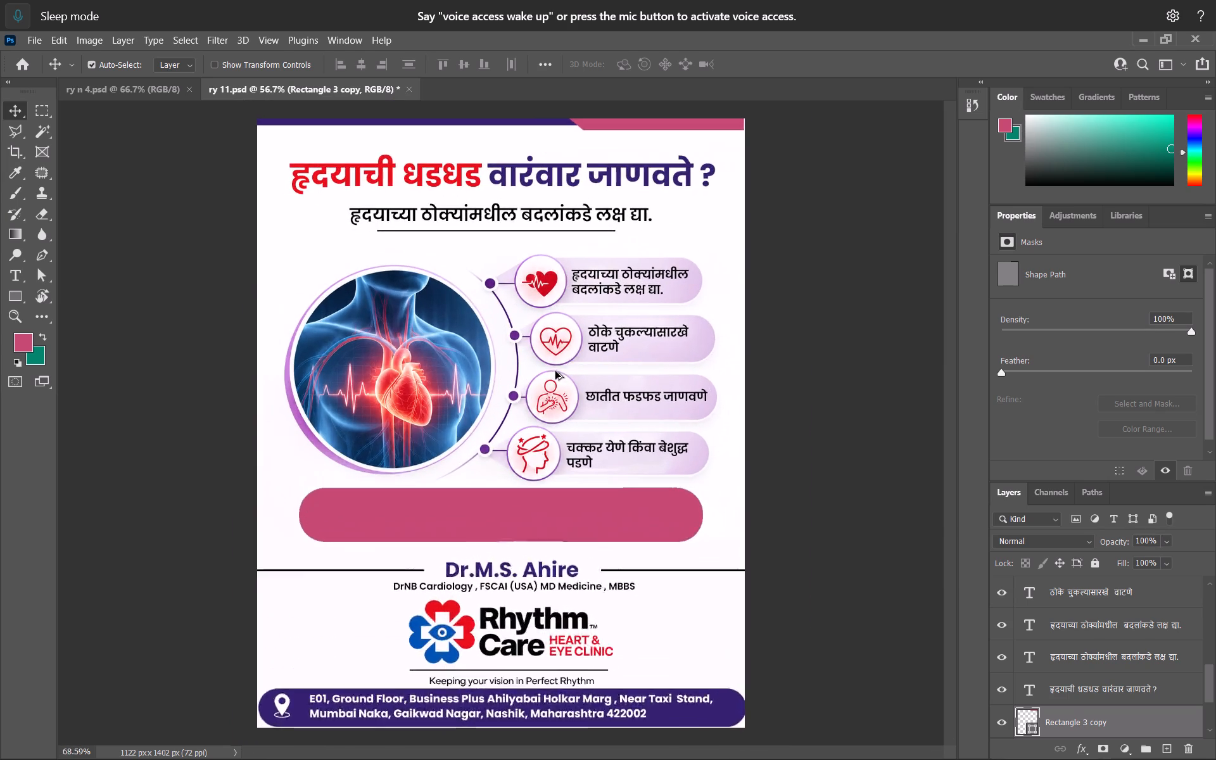
{"action": "scroll", "coordinate": [546, 454], "scroll_direction": "down", "scroll_amount": 2, "text": "alt"}
{"action": "scroll", "coordinate": [552, 465], "scroll_direction": "up", "scroll_amount": 5, "text": "alt"}
{"action": "key", "text": "space"}
{"action": "key", "text": "space"}
{"action": "key", "text": "space"}
{"action": "key", "text": "space"}
{"action": "key", "text": "space"}
{"action": "key", "text": "space"}
{"action": "key", "text": "space"}
{"action": "key", "text": "space"}
{"action": "key", "text": "space"}
{"action": "key", "text": "space"}
{"action": "key", "text": "space"}
{"action": "key", "text": "space"}
{"action": "key", "text": "space"}
{"action": "key", "text": "space"}
{"action": "key", "text": "space"}
{"action": "key", "text": "space"}
{"action": "key", "text": "space"}
{"action": "key", "text": "space"}
{"action": "key", "text": "space"}
{"action": "key", "text": "space"}
{"action": "left_click_drag", "start_coordinate": [536, 362], "coordinate": [547, 263]}
{"action": "scroll", "coordinate": [548, 522], "scroll_direction": "up", "scroll_amount": 6, "text": "alt"}
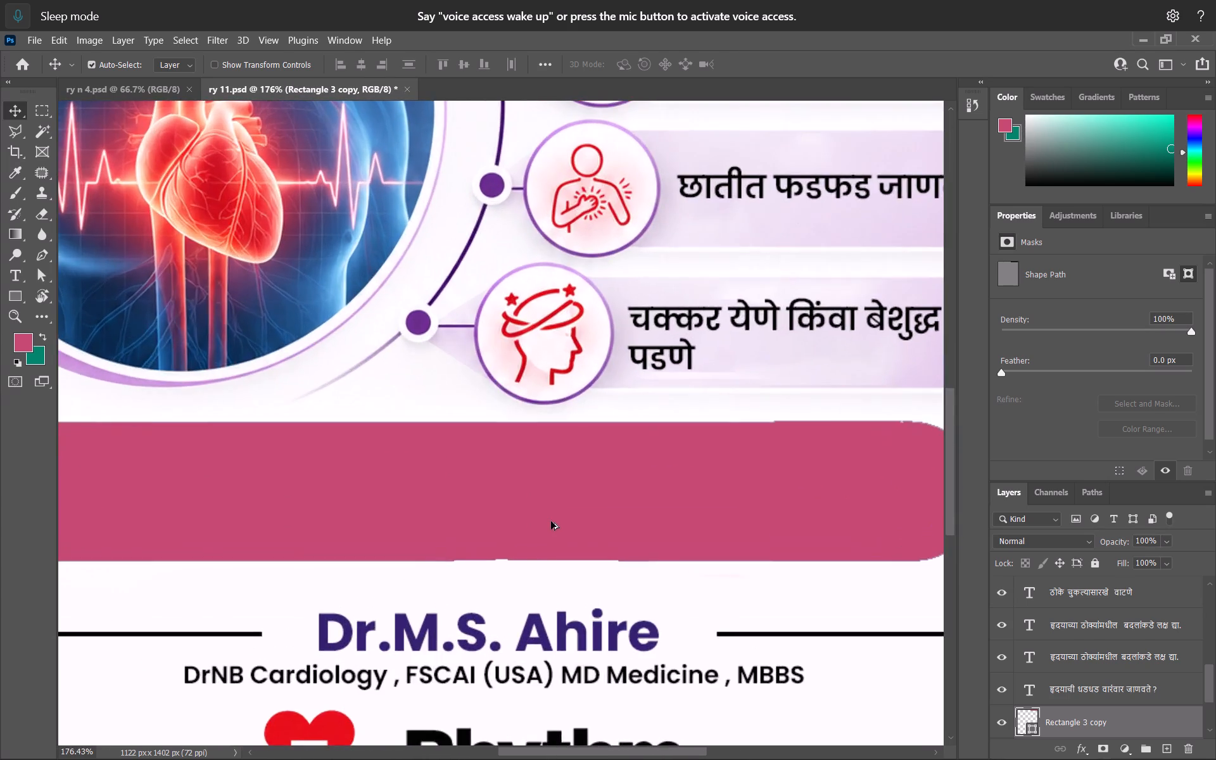
{"action": "scroll", "coordinate": [551, 521], "scroll_direction": "down", "scroll_amount": 6, "text": "alt"}
Select a rectangular area around the pink bar on Layer 0, paint it out with the sampled background colour, and deselect.
{"action": "left_click", "coordinate": [56, 111]}
{"action": "left_click", "coordinate": [50, 108]}
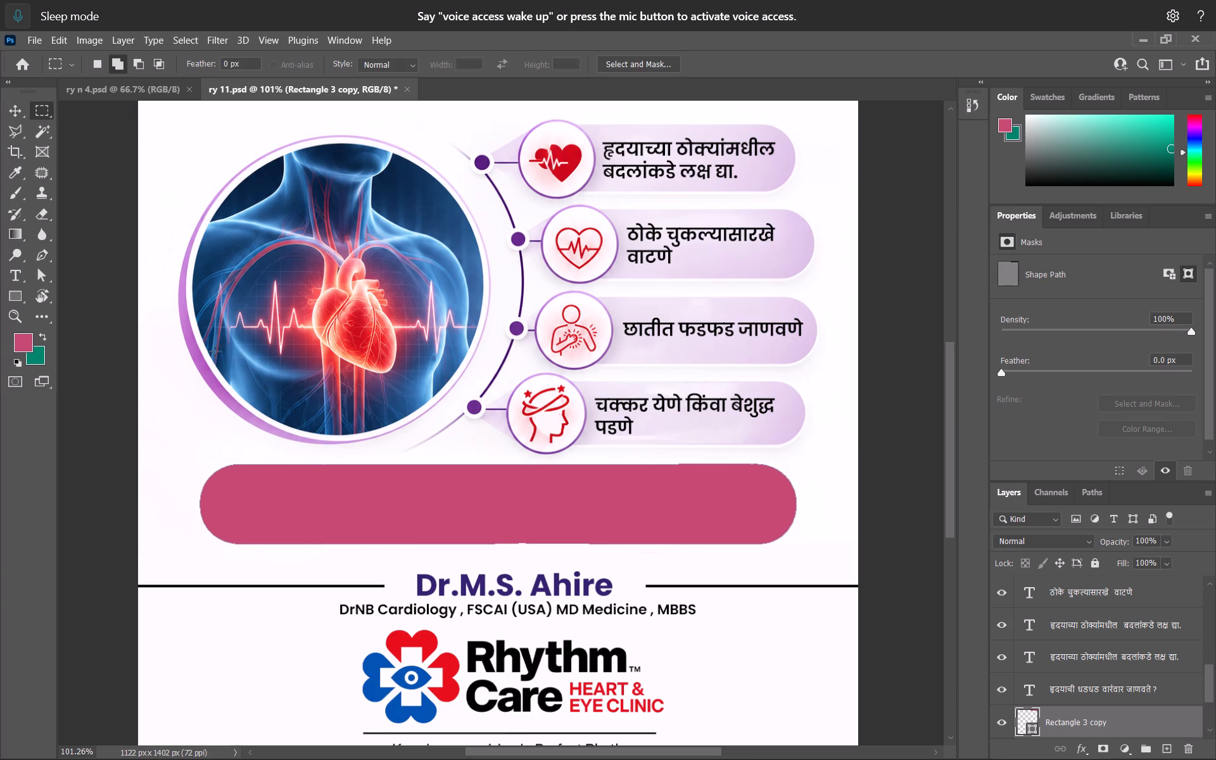
{"action": "left_click_drag", "start_coordinate": [184, 459], "coordinate": [744, 541]}
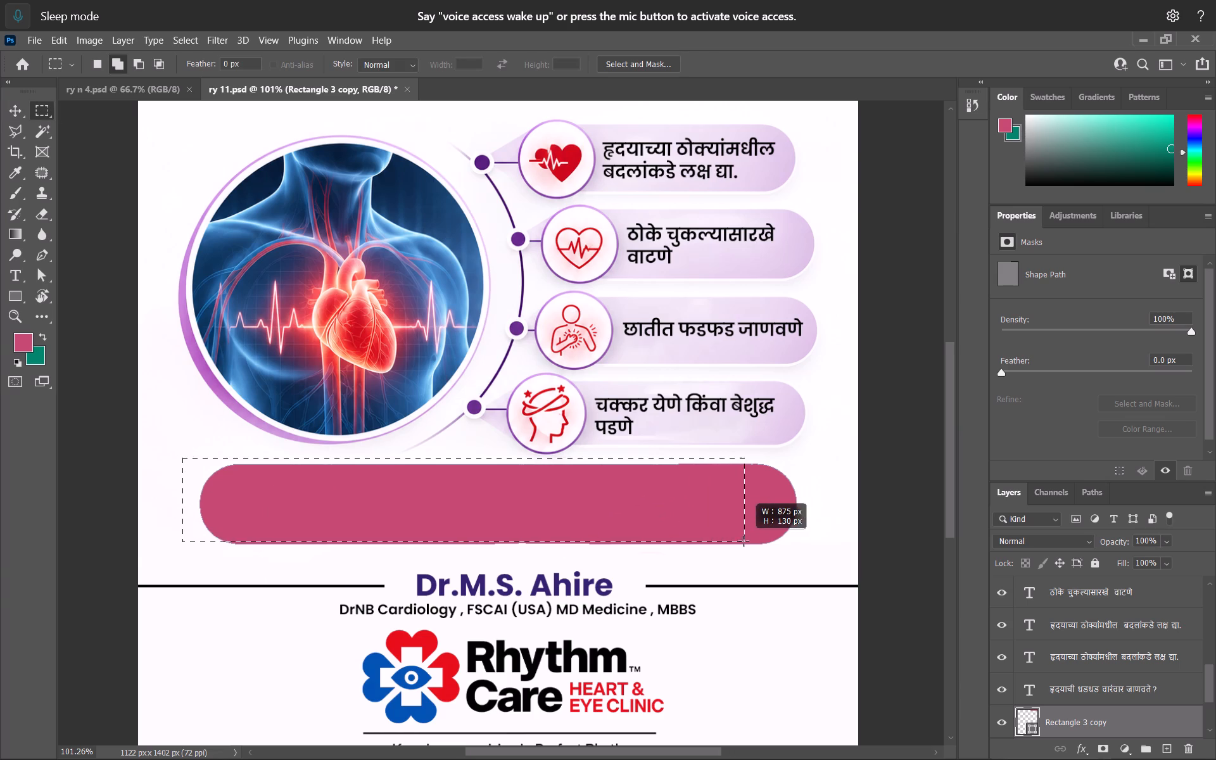
{"action": "left_click_drag", "start_coordinate": [744, 541], "coordinate": [801, 553]}
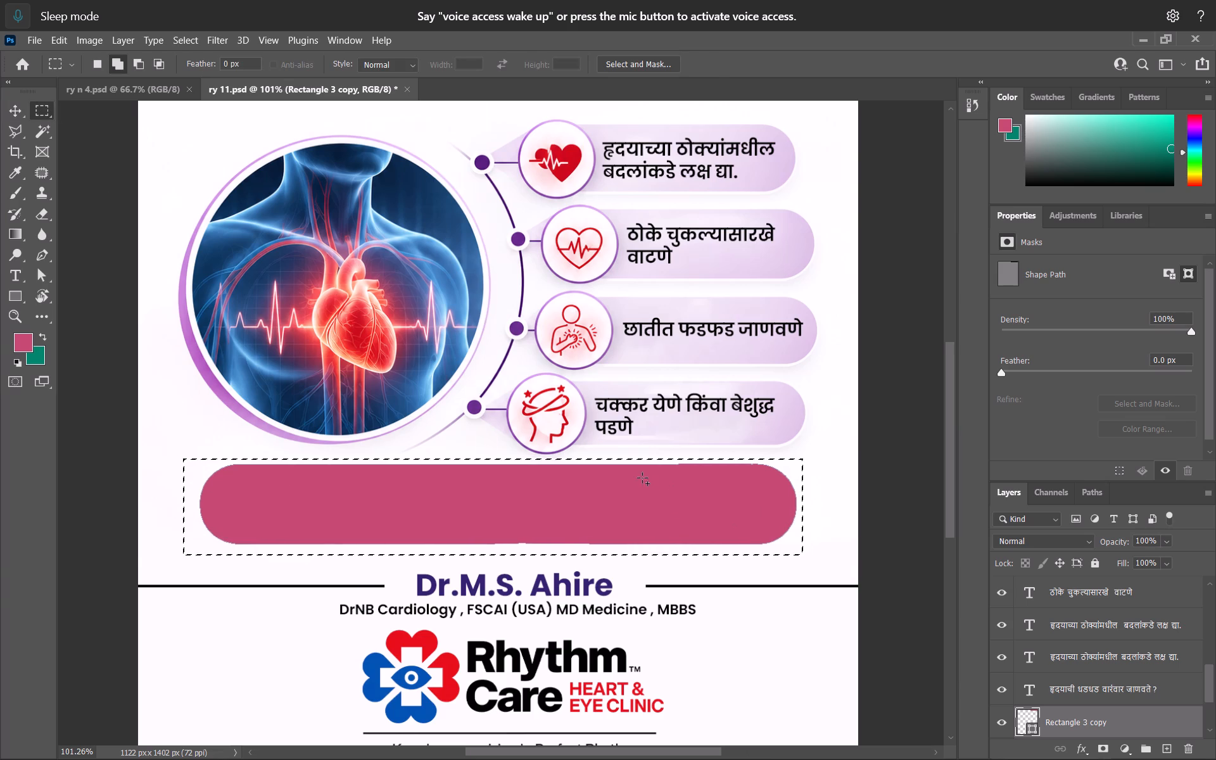
{"action": "key", "text": "b"}
{"action": "left_click", "coordinate": [161, 431], "text": "ctrl"}
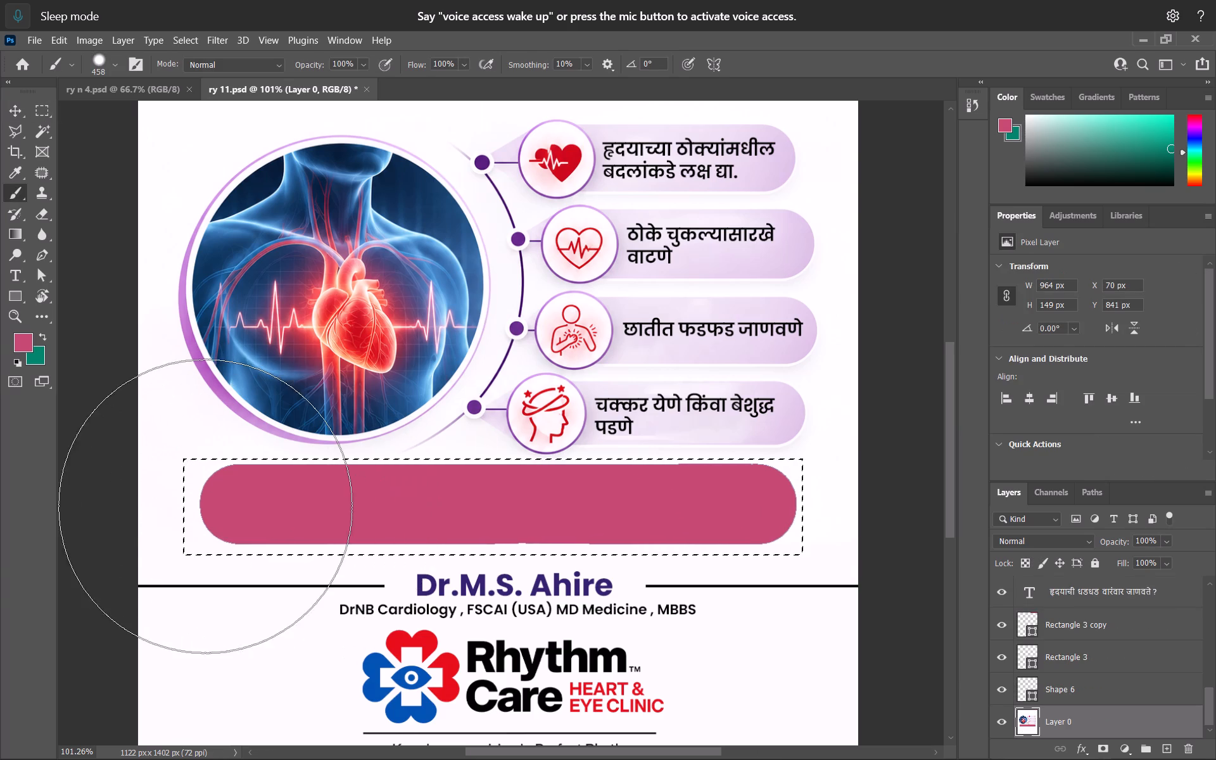
{"action": "left_click_drag", "start_coordinate": [205, 506], "coordinate": [570, 504]}
{"action": "left_click", "coordinate": [179, 430], "text": "alt"}
{"action": "left_click_drag", "start_coordinate": [189, 473], "coordinate": [867, 491]}
{"action": "key", "text": "ctrl+d"}
Draw an 824 × 114 px rectangle in the cleared space above the doctor's name and round its corners fully.
{"action": "left_click", "coordinate": [20, 301]}
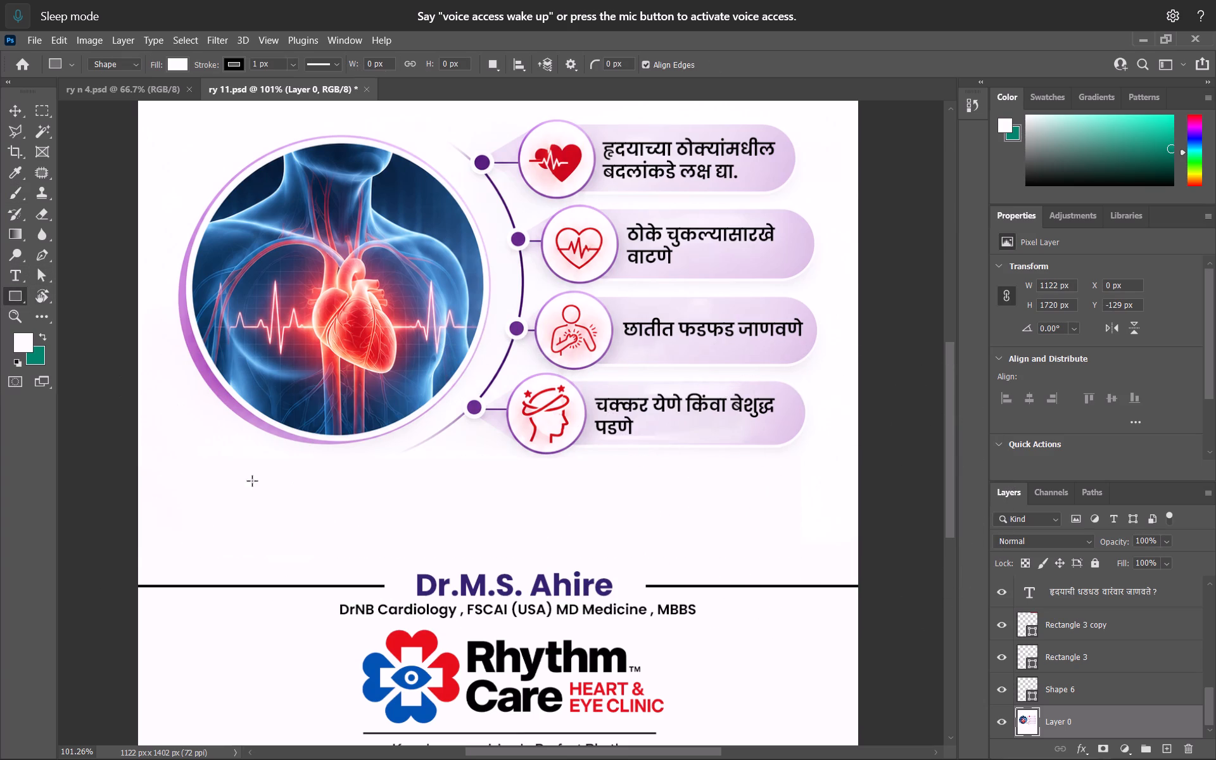
{"action": "left_click_drag", "start_coordinate": [246, 474], "coordinate": [775, 547]}
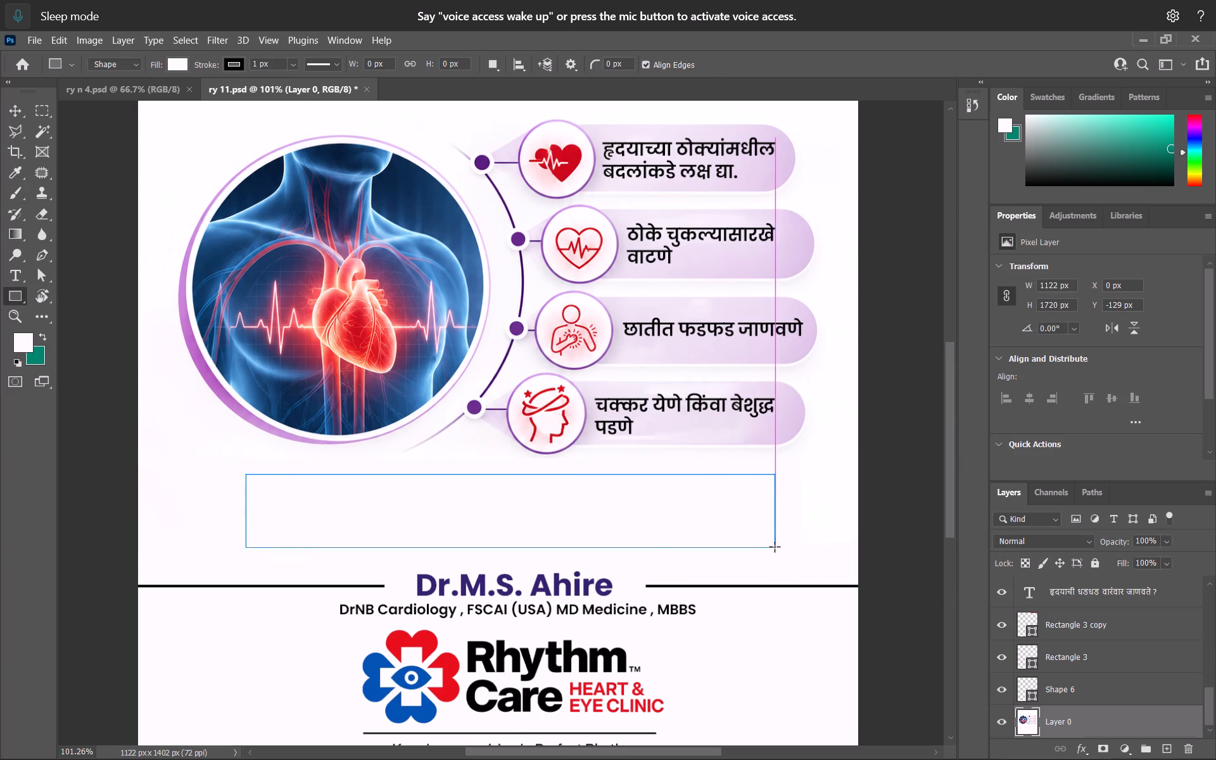
{"action": "left_click_drag", "start_coordinate": [757, 489], "coordinate": [517, 507]}
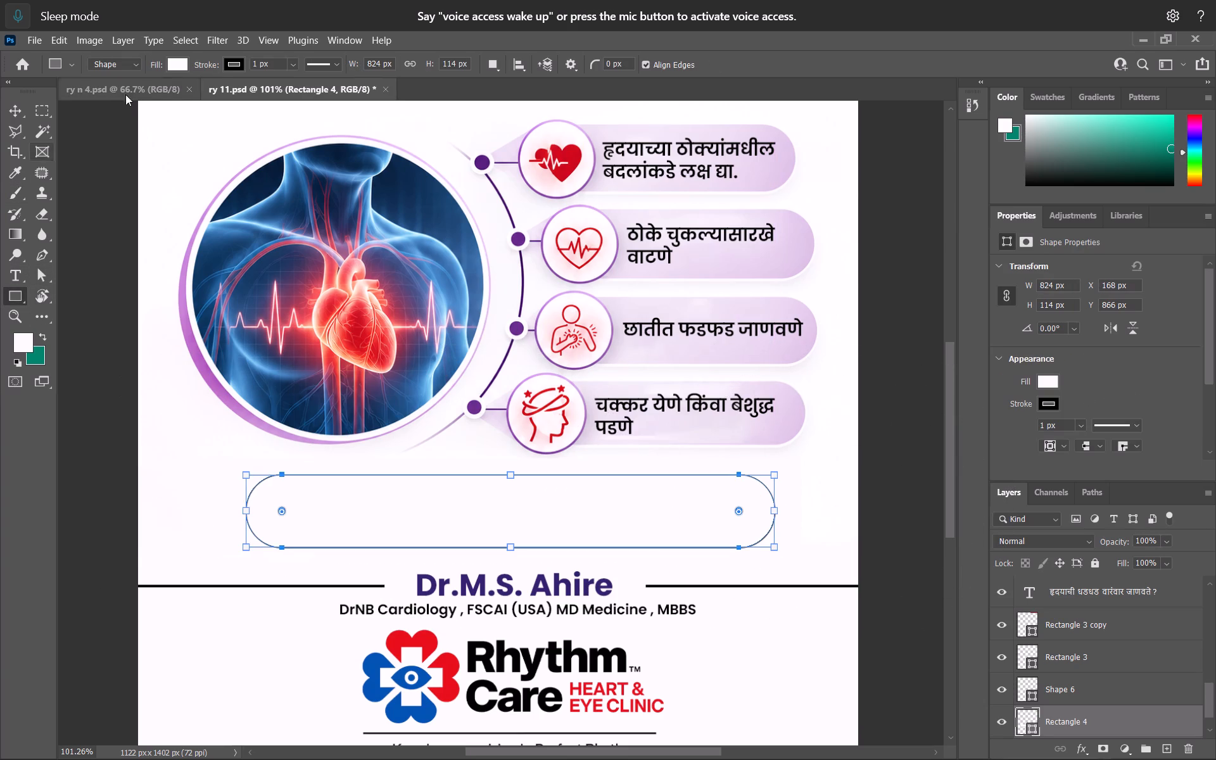
Remove the new rounded bar's stroke and fill it with the same pink as the top-right strip.
{"action": "left_click", "coordinate": [237, 63]}
{"action": "left_click", "coordinate": [144, 96]}
{"action": "left_click", "coordinate": [177, 63]}
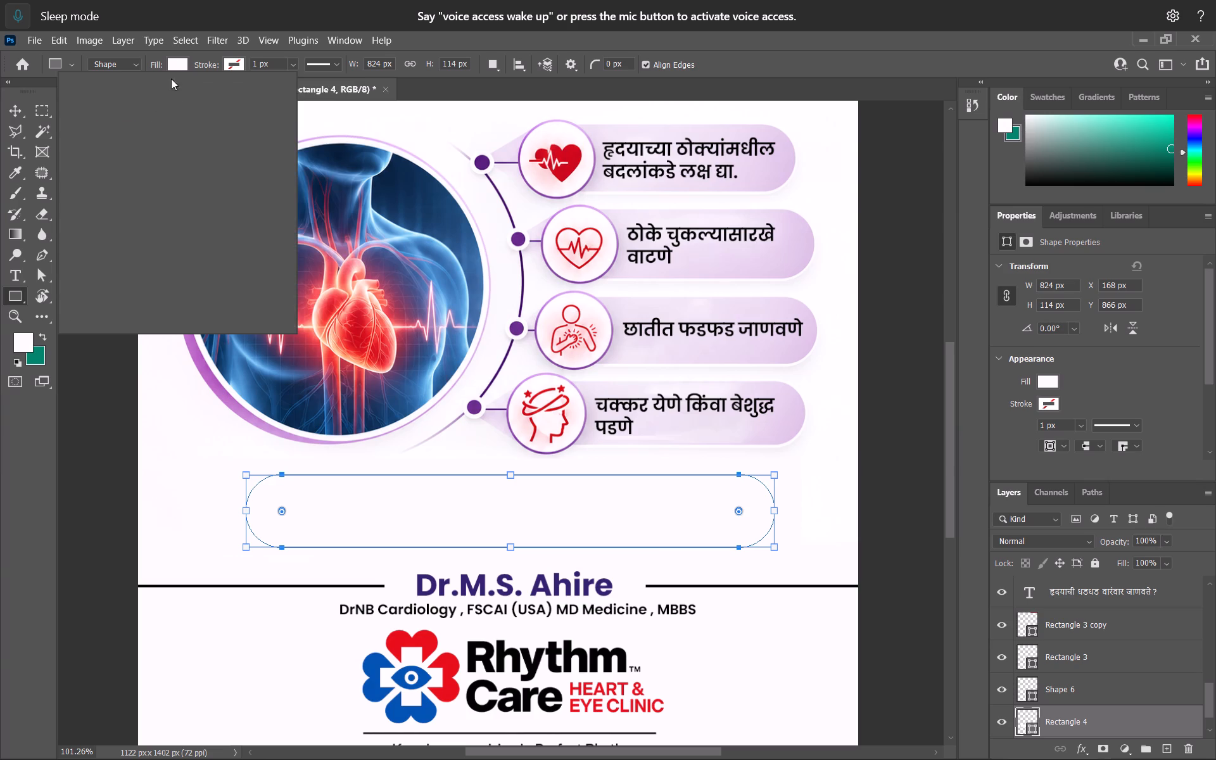
{"action": "left_click", "coordinate": [92, 151]}
{"action": "left_click", "coordinate": [19, 117]}
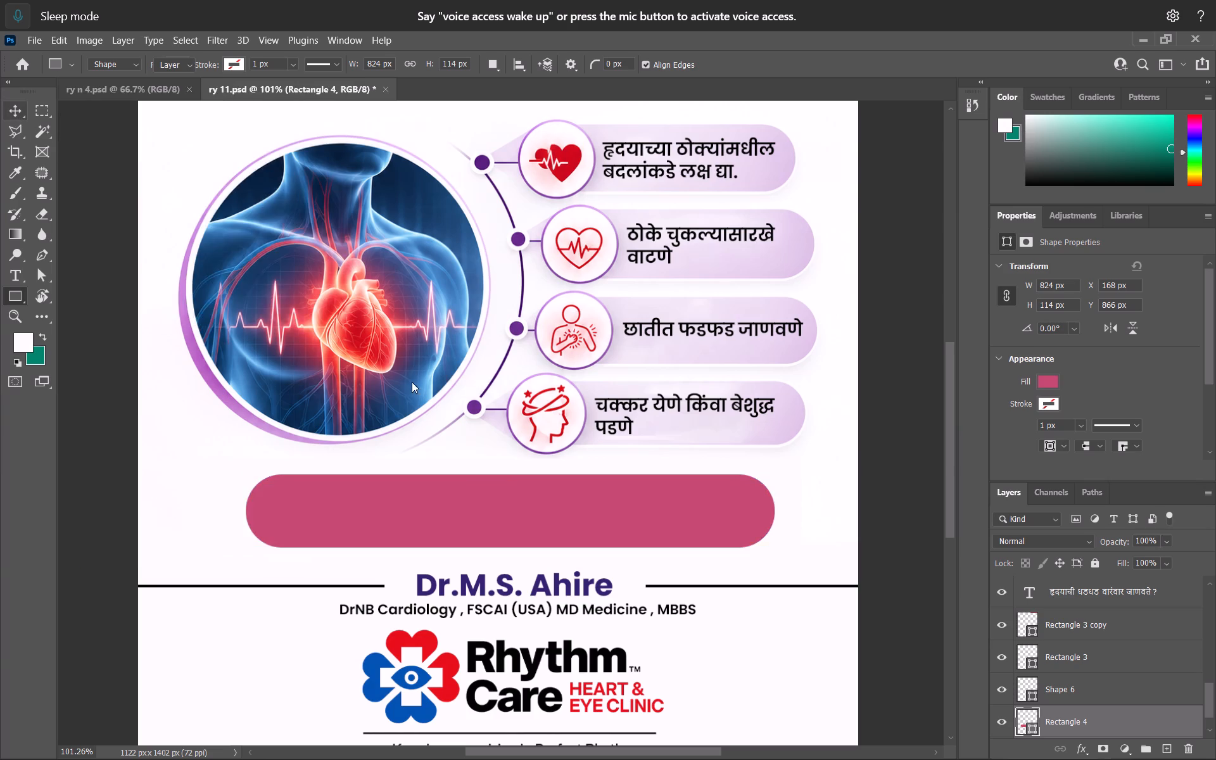
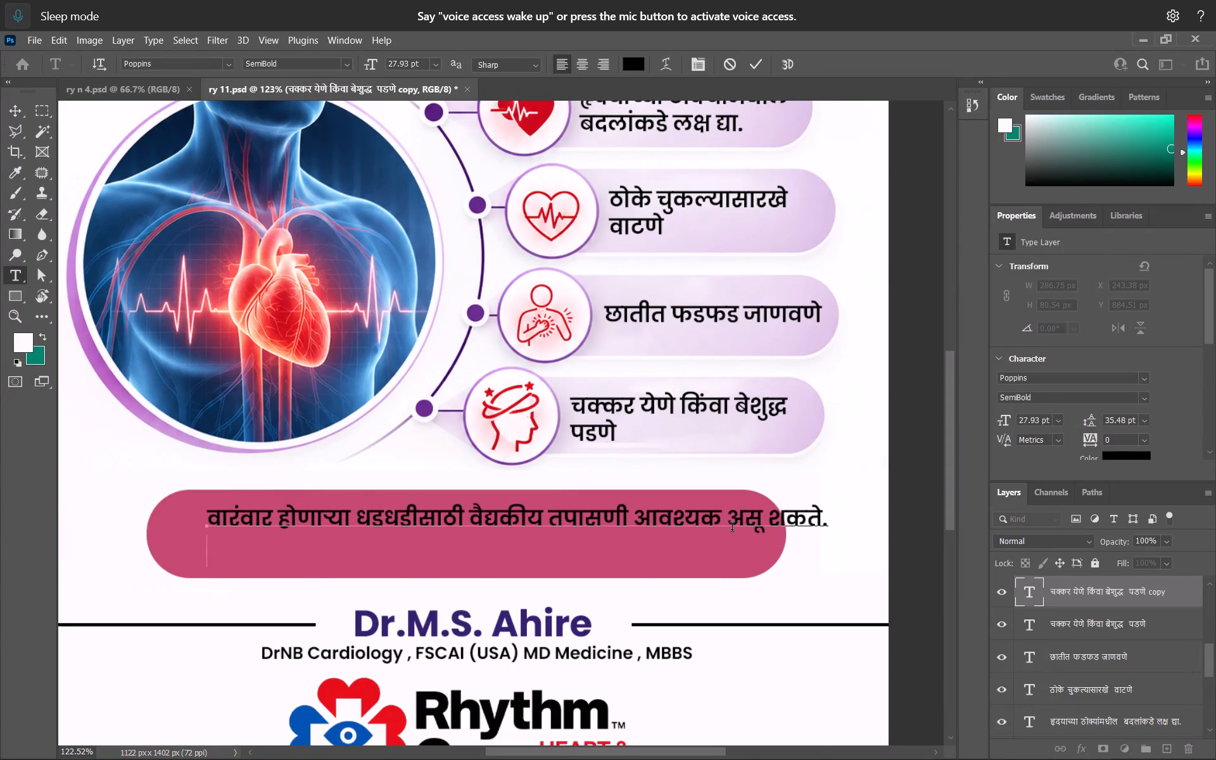
Break the Marathi text on the pink bar into two lines, with the second line starting at "आवश्यक".
{"action": "left_click", "coordinate": [732, 529]}
{"action": "left_click", "coordinate": [635, 526]}
{"action": "key", "text": "Return"}
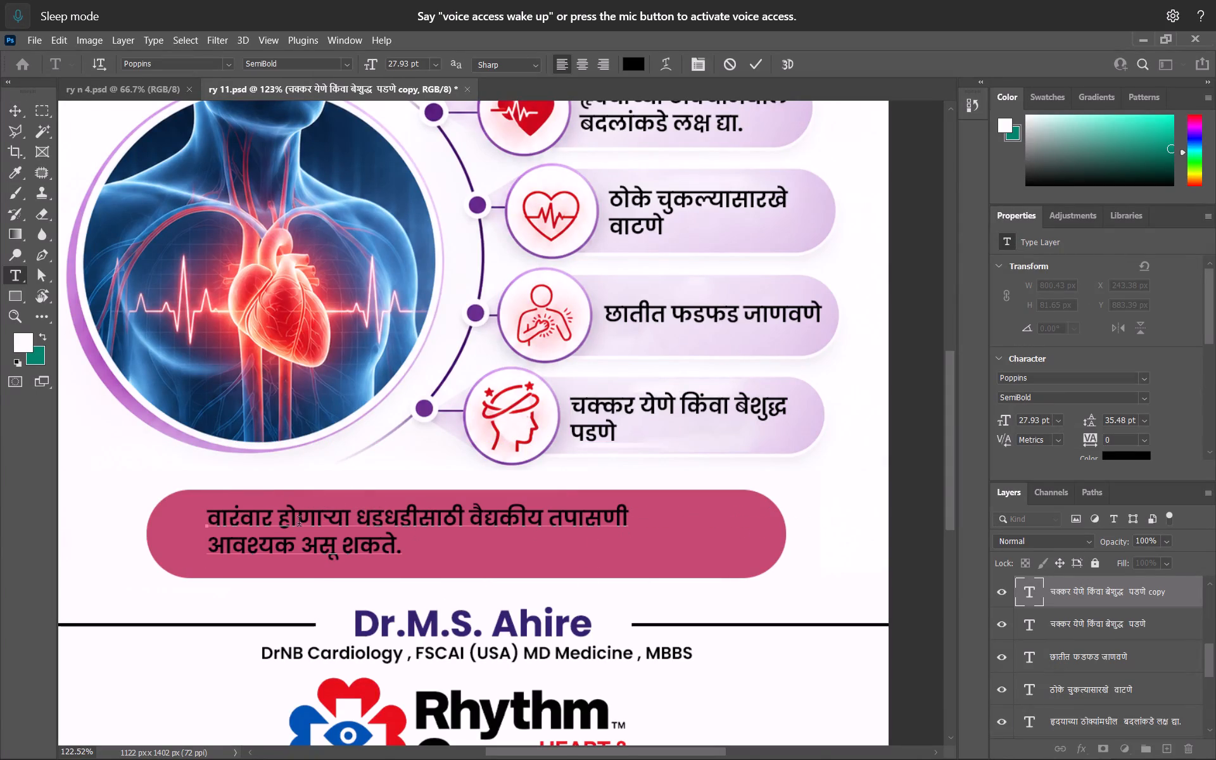
{"action": "left_click", "coordinate": [9, 120]}
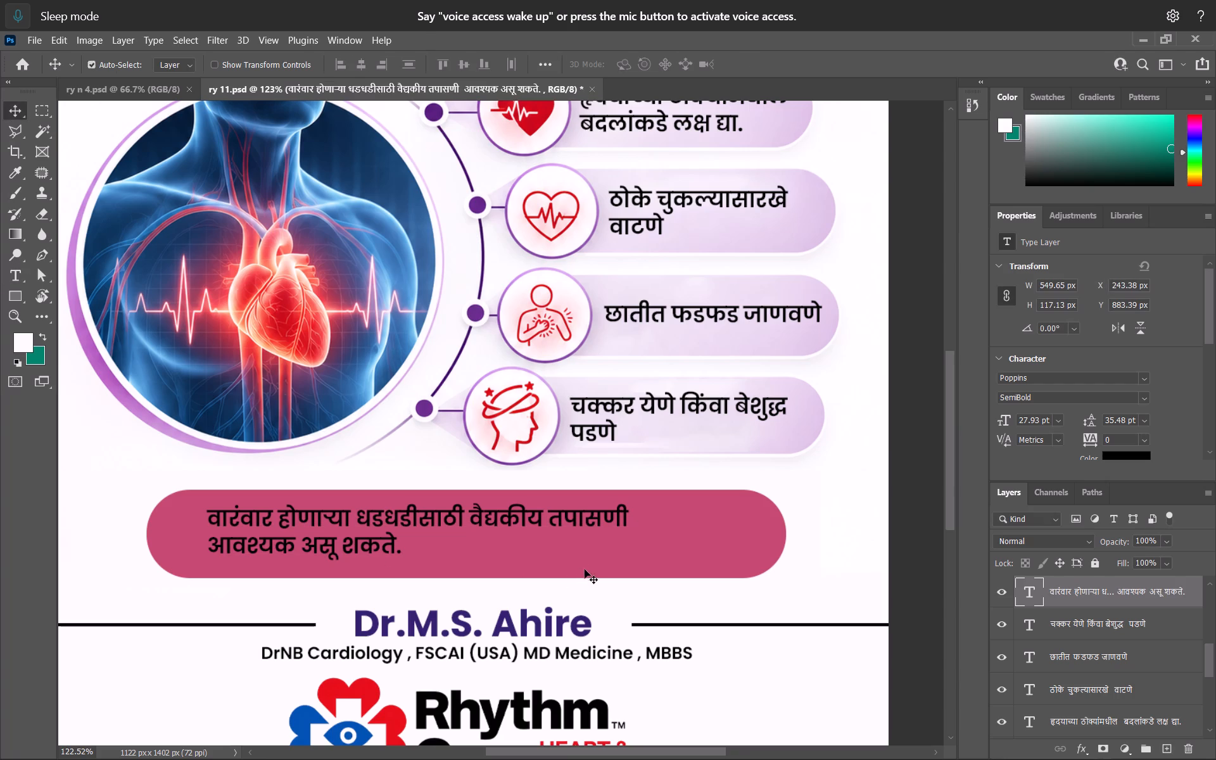
Enlarge the two-line Marathi text to about 126%, roughly 692 px wide, and position it within the pink bar.
{"action": "key", "text": "ctrl+t"}
{"action": "left_click_drag", "start_coordinate": [636, 589], "coordinate": [704, 628]}
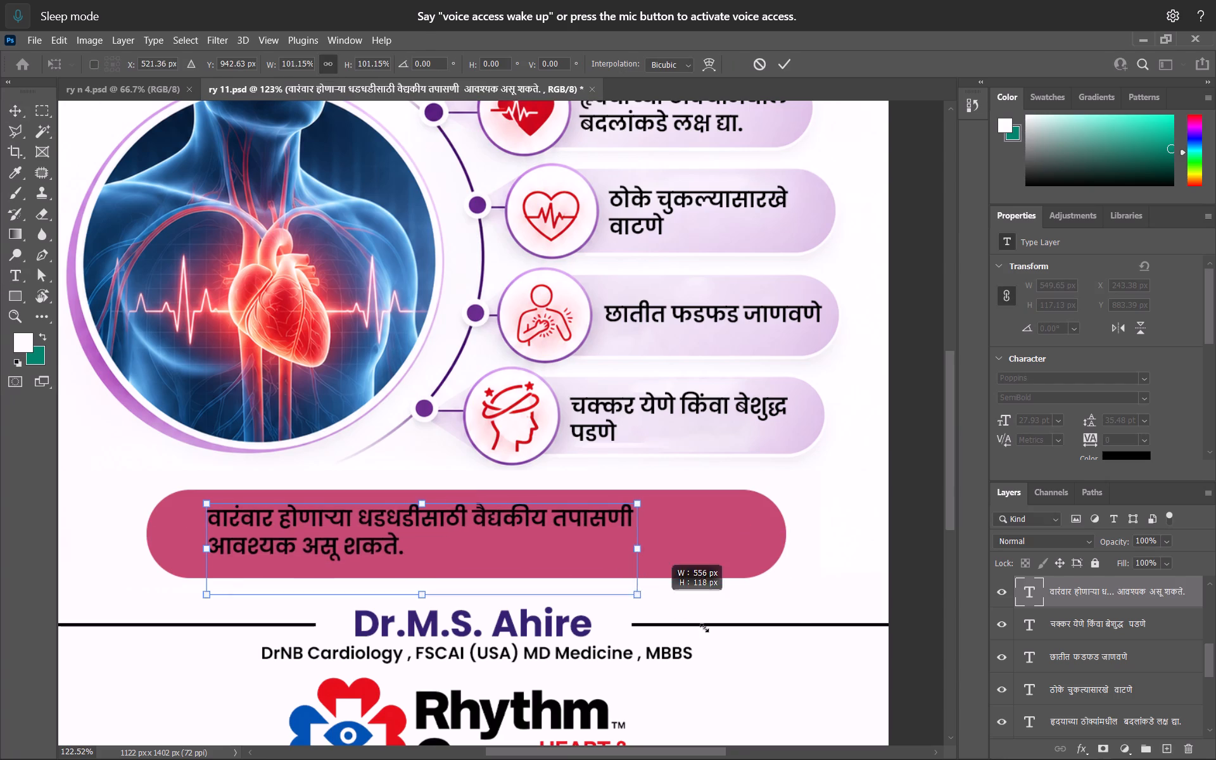
{"action": "left_click_drag", "start_coordinate": [704, 628], "coordinate": [740, 642]}
{"action": "left_click_drag", "start_coordinate": [391, 526], "coordinate": [378, 522]}
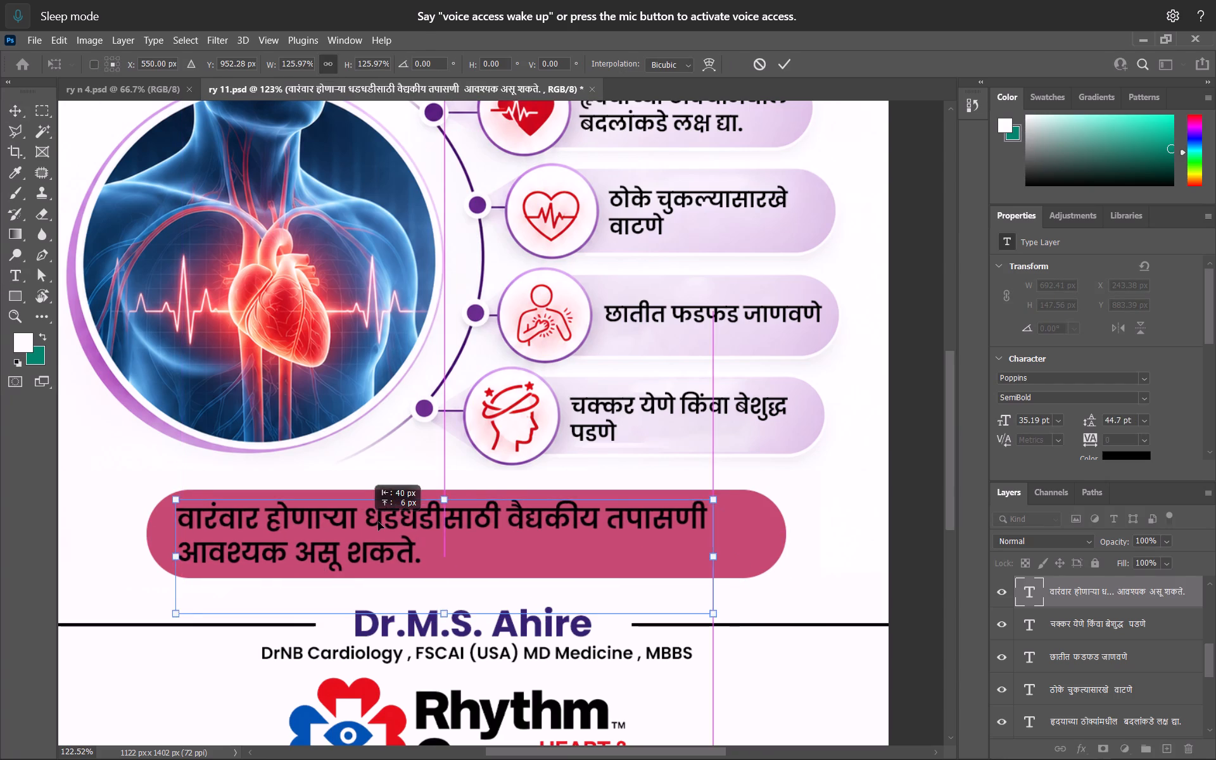
{"action": "left_click_drag", "start_coordinate": [378, 522], "coordinate": [379, 522]}
{"action": "double_click", "coordinate": [379, 522]}
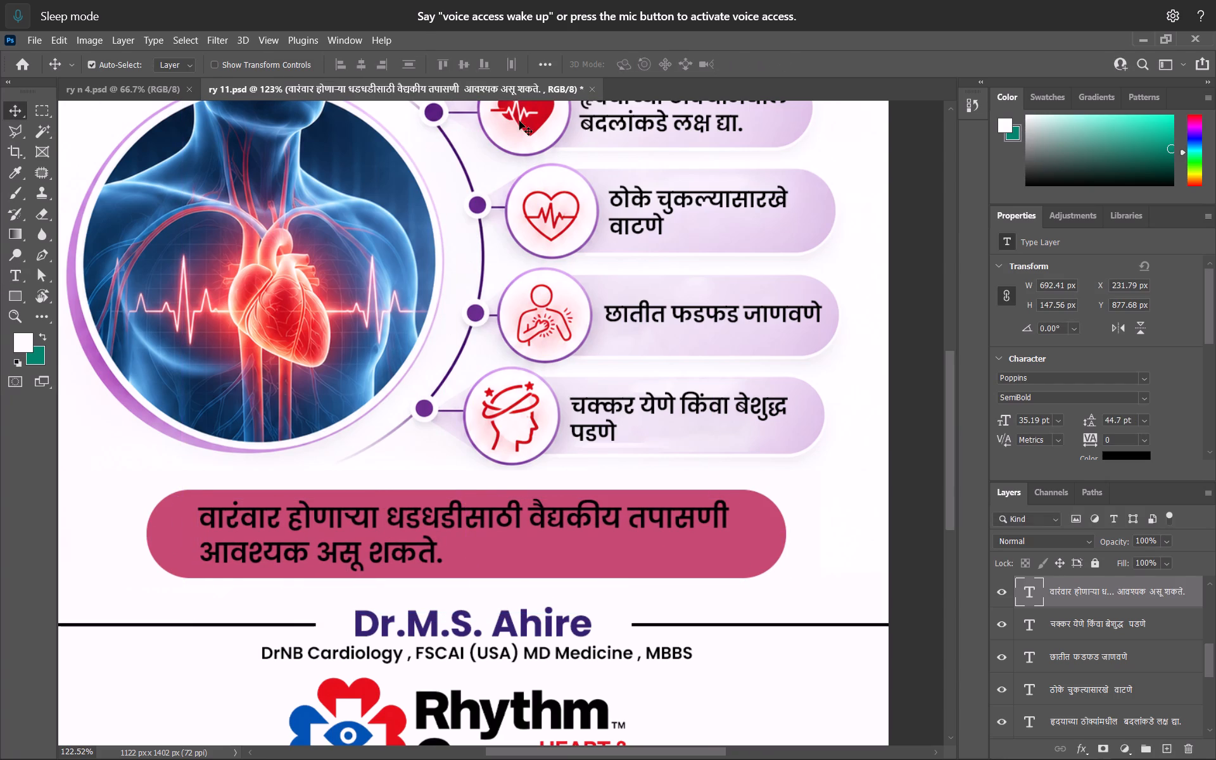
Centre-align the paragraph of the two-line Marathi text on the pink bar.
{"action": "double_click", "coordinate": [448, 512]}
{"action": "left_click", "coordinate": [588, 66]}
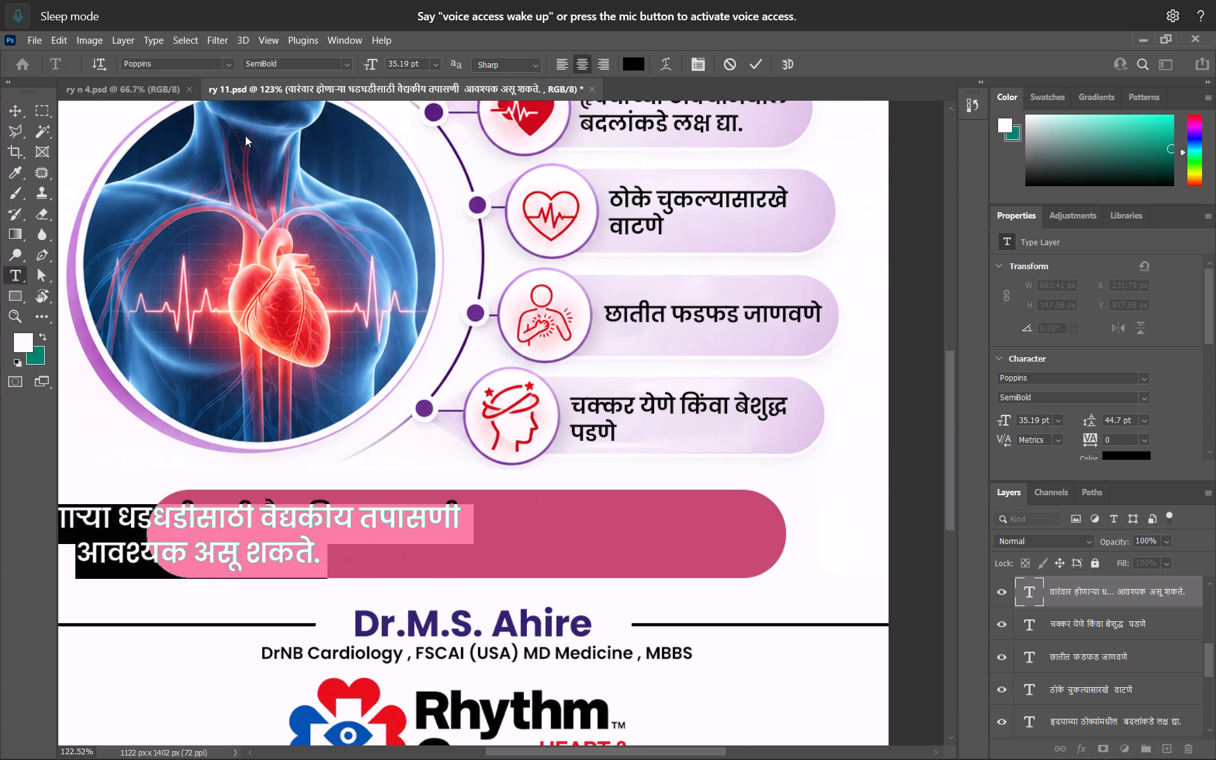
{"action": "left_click", "coordinate": [7, 105]}
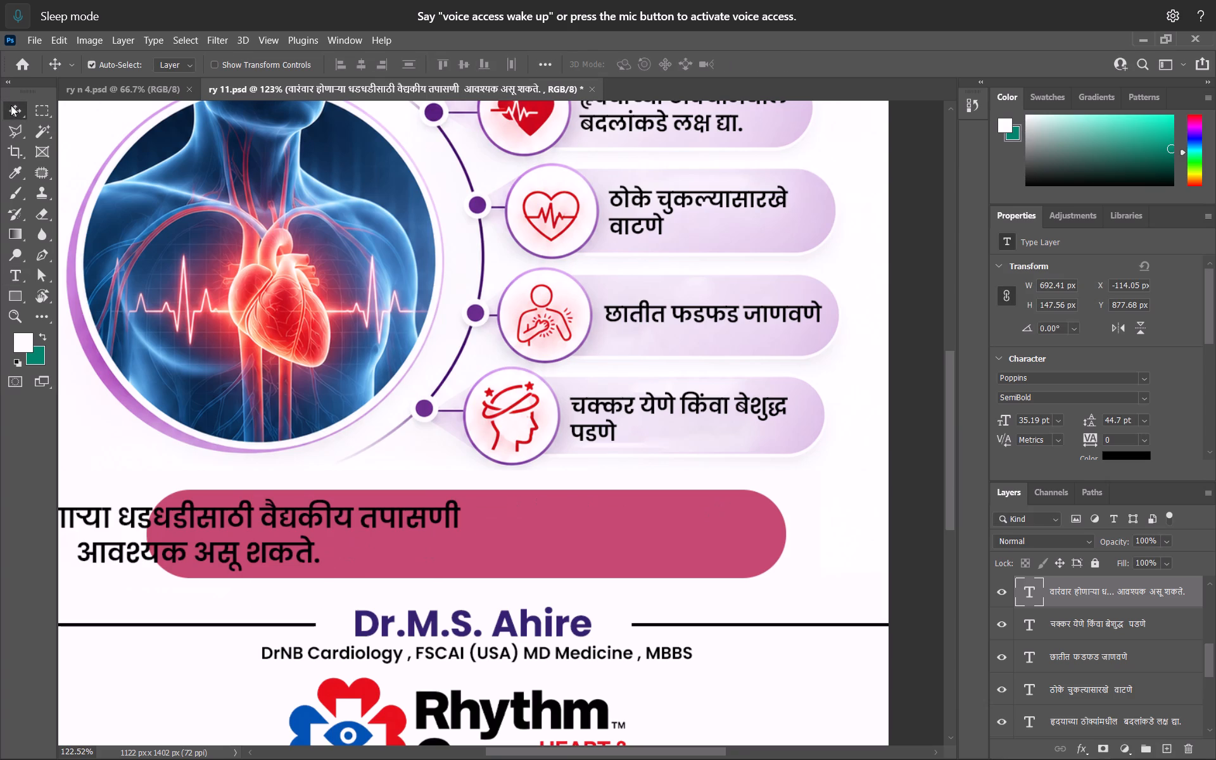
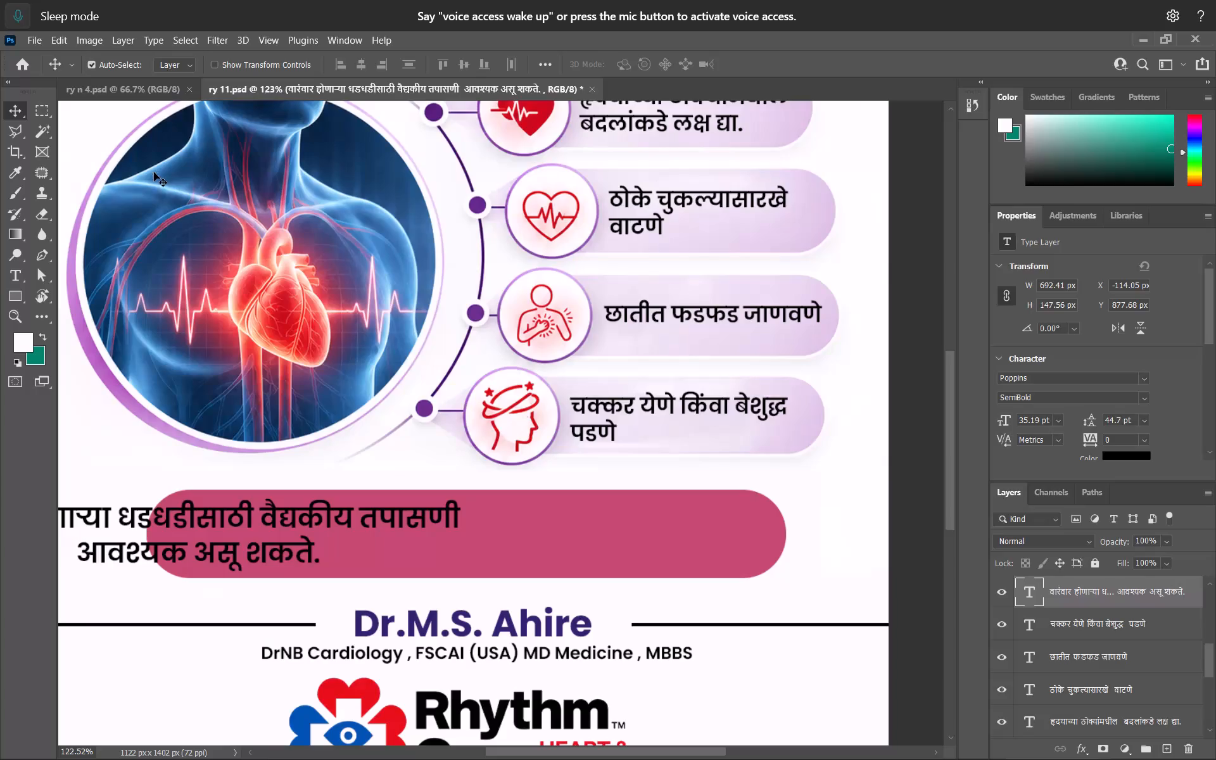
Move the two-line Marathi text onto the pink bar and enlarge it to about 105%, roughly 727 px wide, nudging it up 2 px.
{"action": "left_click_drag", "start_coordinate": [165, 519], "coordinate": [458, 529]}
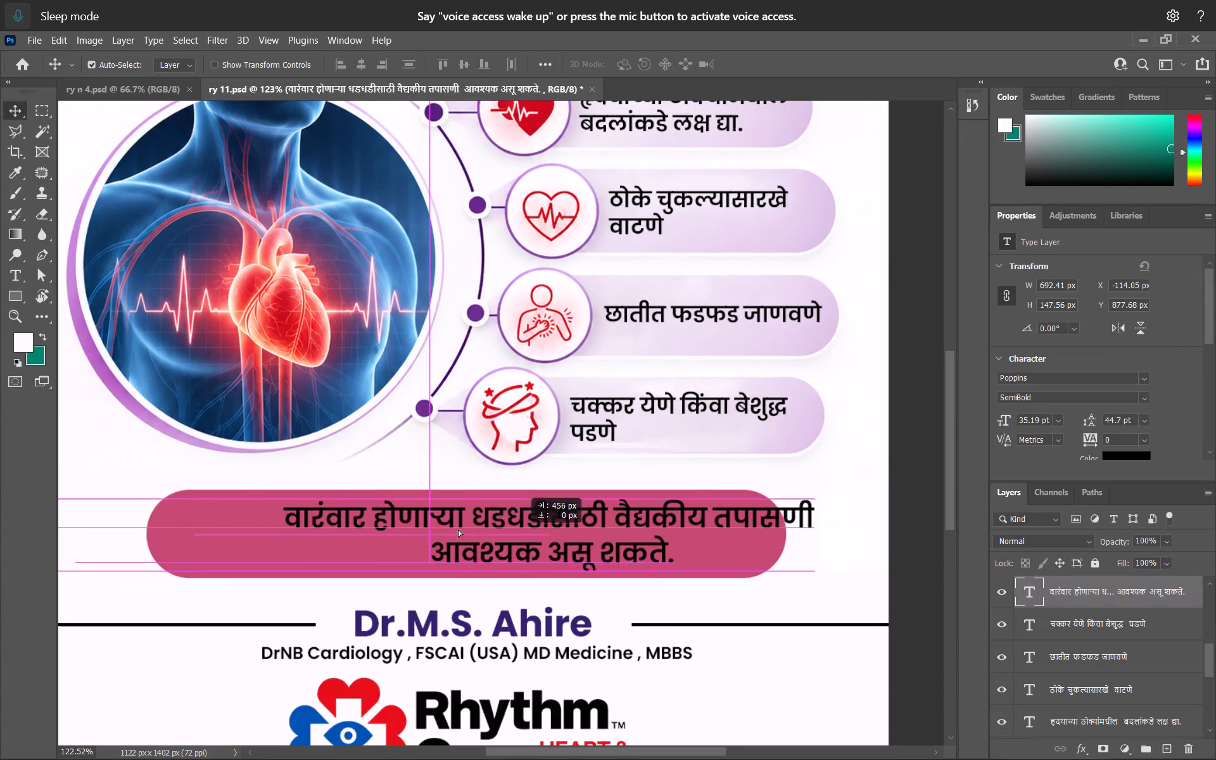
{"action": "left_click_drag", "start_coordinate": [458, 529], "coordinate": [441, 540]}
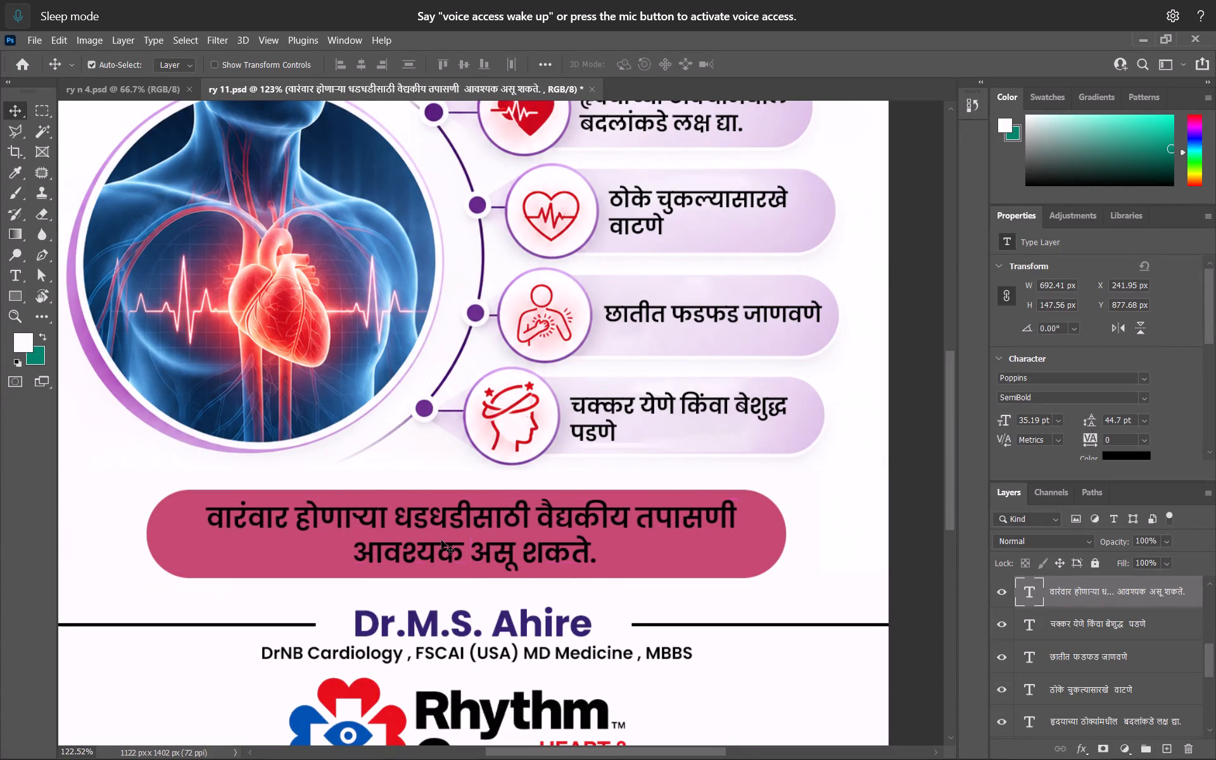
{"action": "key", "text": "ctrl+t"}
{"action": "left_click_drag", "start_coordinate": [203, 612], "coordinate": [202, 613]}
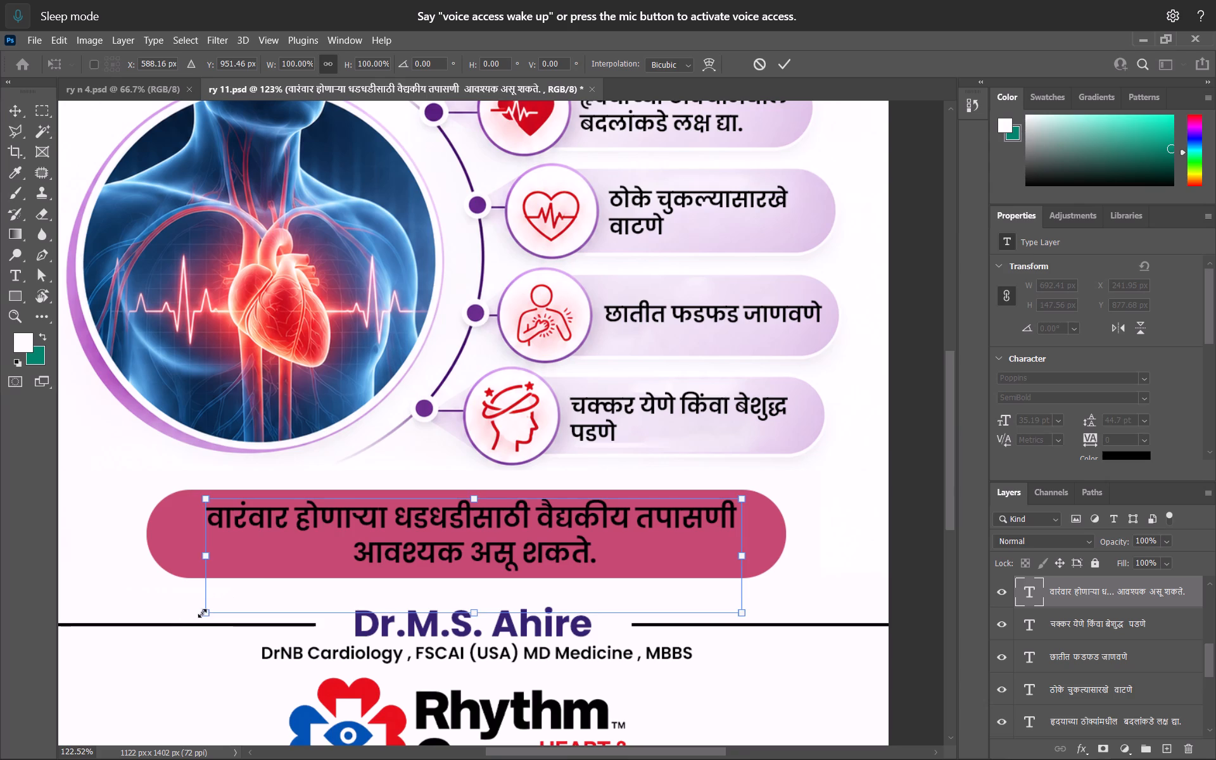
{"action": "left_click_drag", "start_coordinate": [202, 613], "coordinate": [179, 630]}
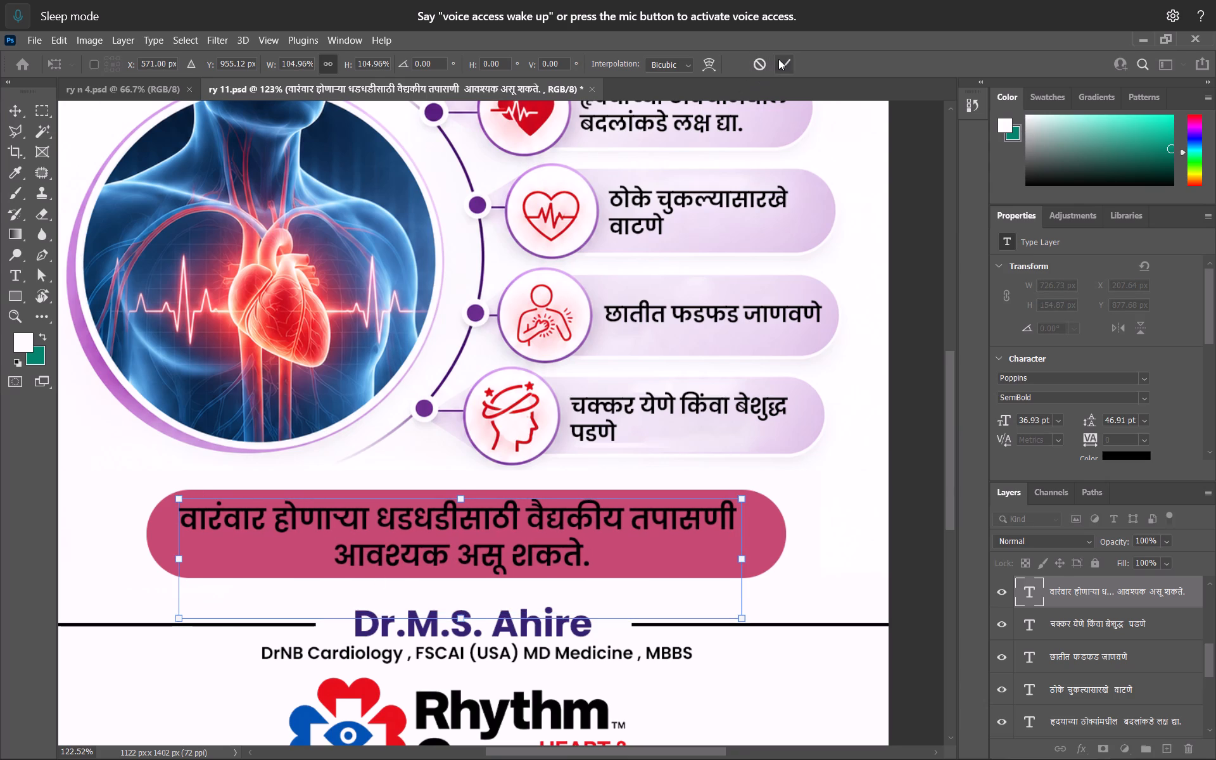
{"action": "left_click", "coordinate": [778, 59]}
{"action": "key", "text": "Up"}
{"action": "key", "text": "Up"}
Recolour the two-line Marathi text on the pink bar white.
{"action": "scroll", "coordinate": [1052, 175], "scroll_direction": "up", "scroll_amount": 8}
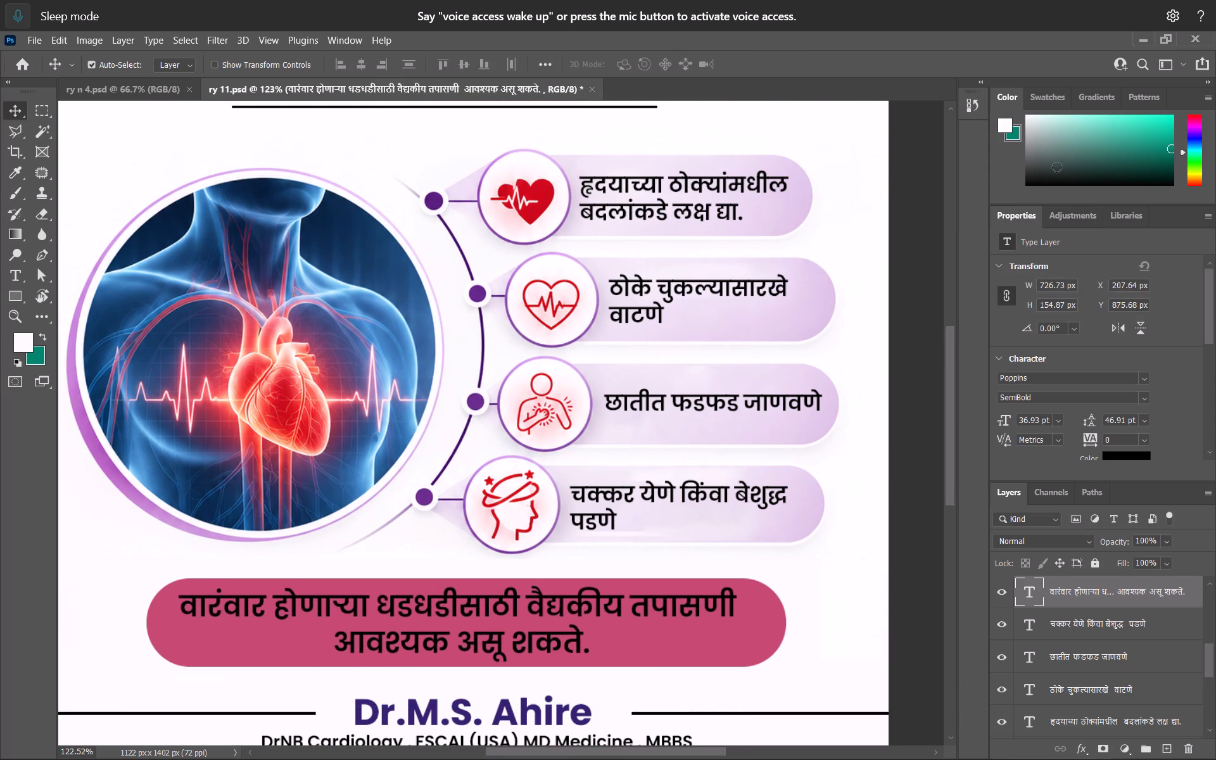
{"action": "scroll", "coordinate": [1056, 187], "scroll_direction": "up", "scroll_amount": 5}
{"action": "left_click_drag", "start_coordinate": [1031, 136], "coordinate": [993, 96]}
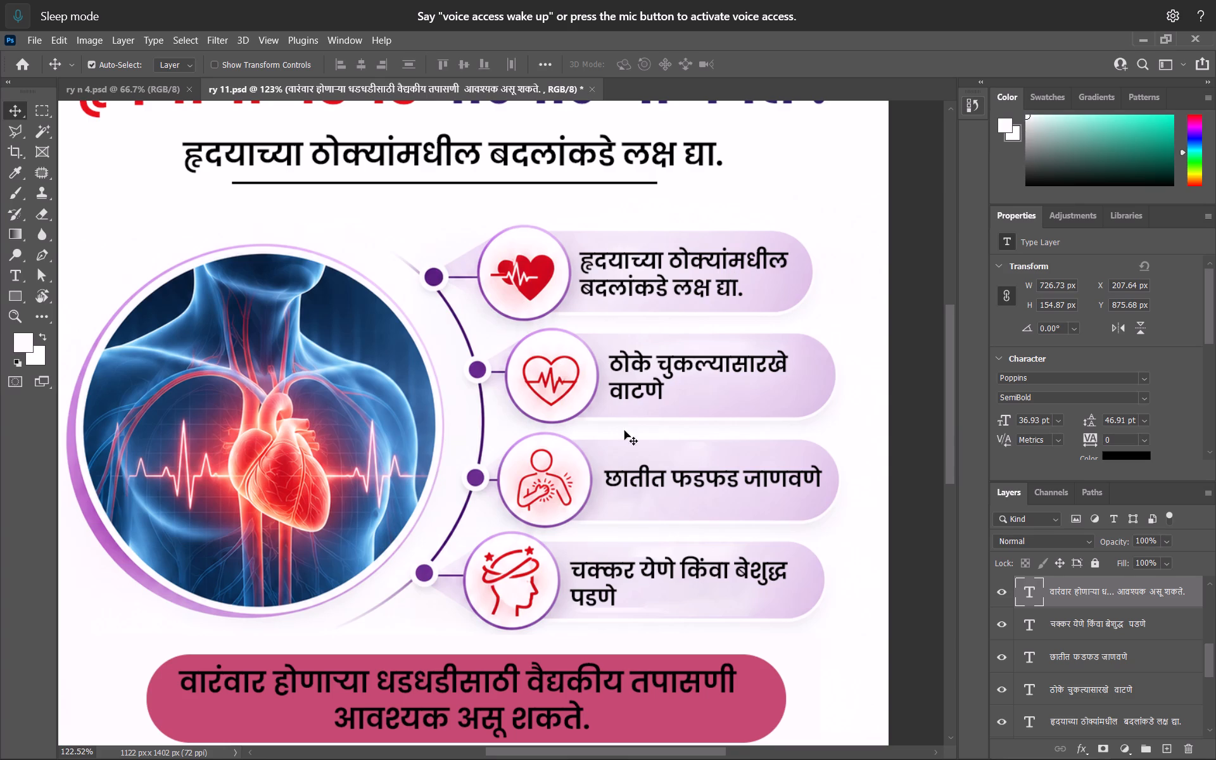
{"action": "key", "text": "alt+BackSpace"}
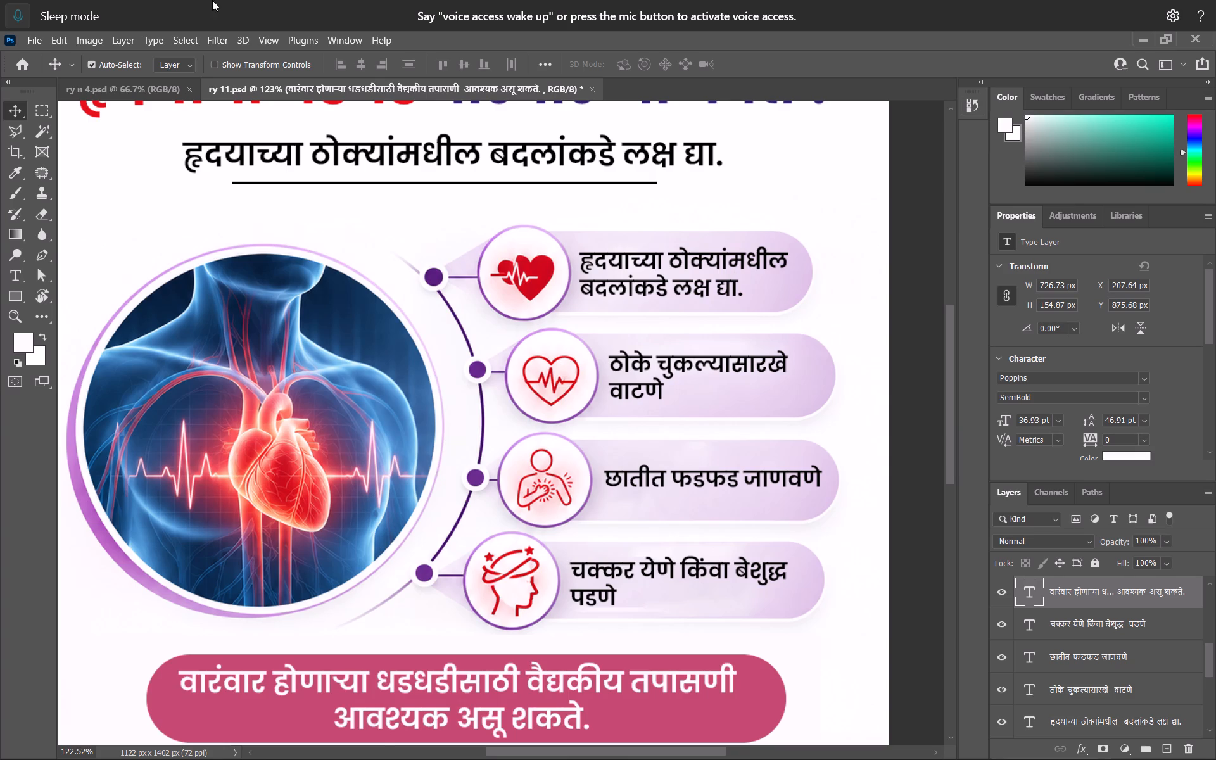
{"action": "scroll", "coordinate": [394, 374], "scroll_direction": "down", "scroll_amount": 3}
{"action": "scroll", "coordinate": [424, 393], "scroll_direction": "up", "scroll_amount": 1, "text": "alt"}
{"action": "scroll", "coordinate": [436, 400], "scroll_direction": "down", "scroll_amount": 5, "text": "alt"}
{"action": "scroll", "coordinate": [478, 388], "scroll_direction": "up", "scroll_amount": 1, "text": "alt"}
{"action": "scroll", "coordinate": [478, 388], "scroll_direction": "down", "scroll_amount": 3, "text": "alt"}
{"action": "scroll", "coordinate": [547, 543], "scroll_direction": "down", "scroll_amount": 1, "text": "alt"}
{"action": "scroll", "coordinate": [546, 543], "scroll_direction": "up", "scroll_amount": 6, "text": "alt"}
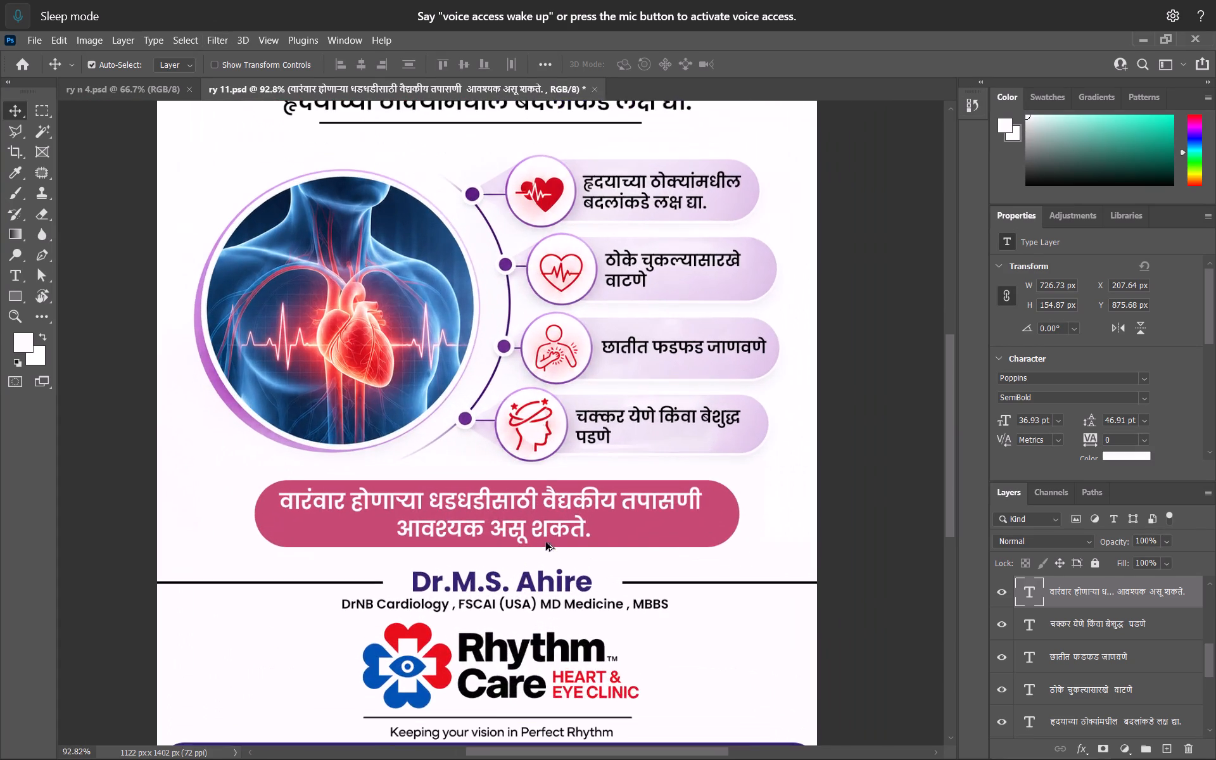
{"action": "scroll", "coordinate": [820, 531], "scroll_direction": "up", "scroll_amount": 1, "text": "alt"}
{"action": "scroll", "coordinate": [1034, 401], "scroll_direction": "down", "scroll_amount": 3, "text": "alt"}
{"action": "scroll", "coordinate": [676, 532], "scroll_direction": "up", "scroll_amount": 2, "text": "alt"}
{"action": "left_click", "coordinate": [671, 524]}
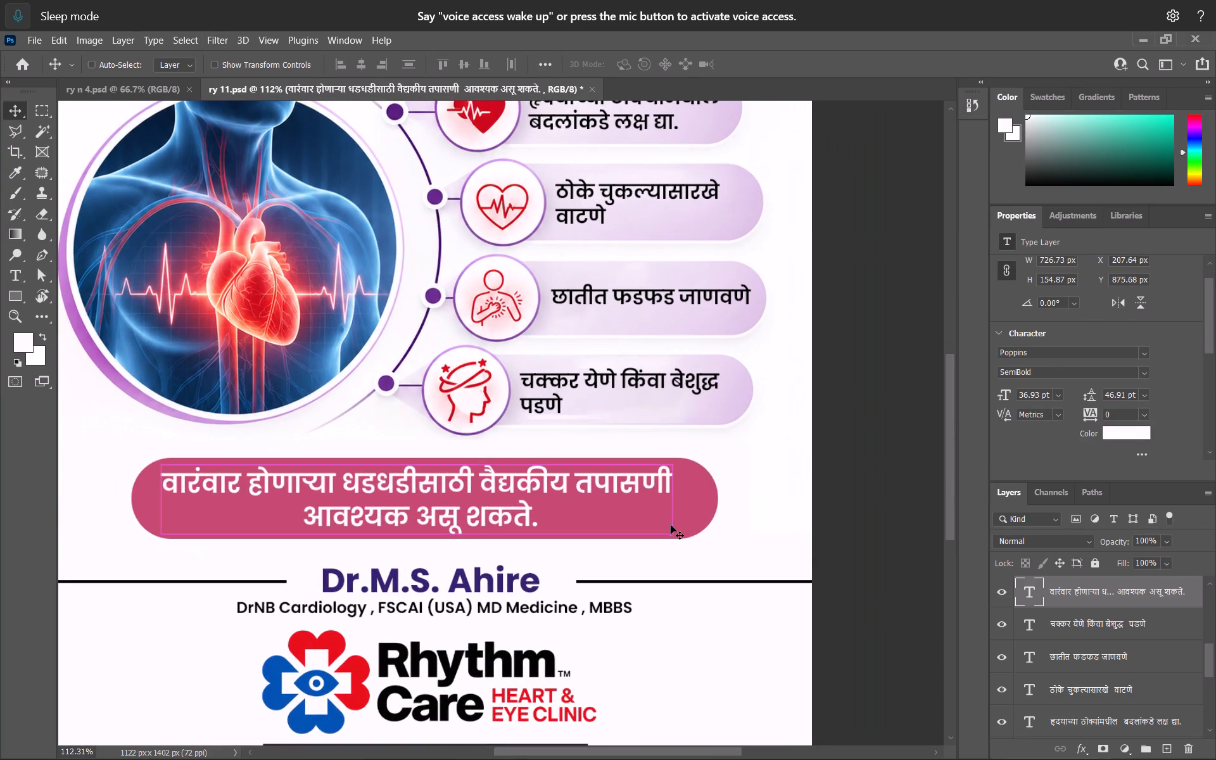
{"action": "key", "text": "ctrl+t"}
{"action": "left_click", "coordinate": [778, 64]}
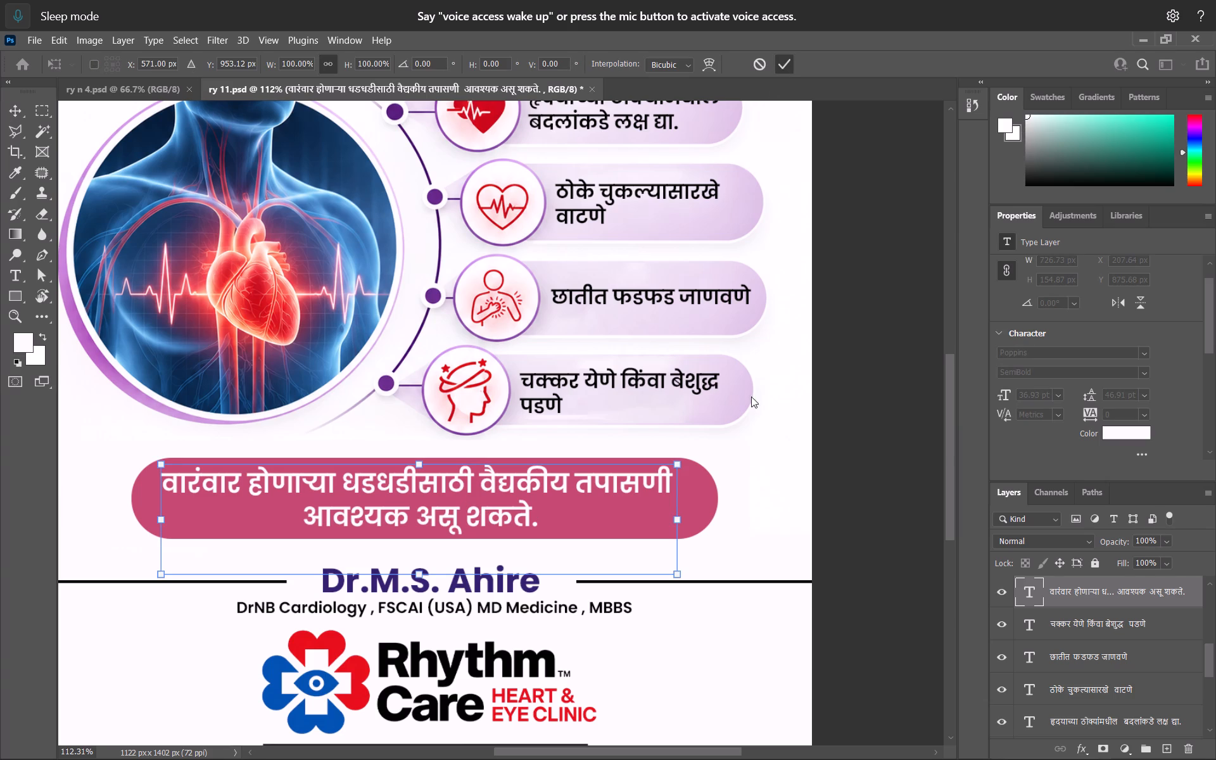
Reduce the pink bar's height from its top edge to about 104 px and nudge the bar up 3 px.
{"action": "left_click", "coordinate": [702, 524]}
{"action": "key", "text": "ctrl+t"}
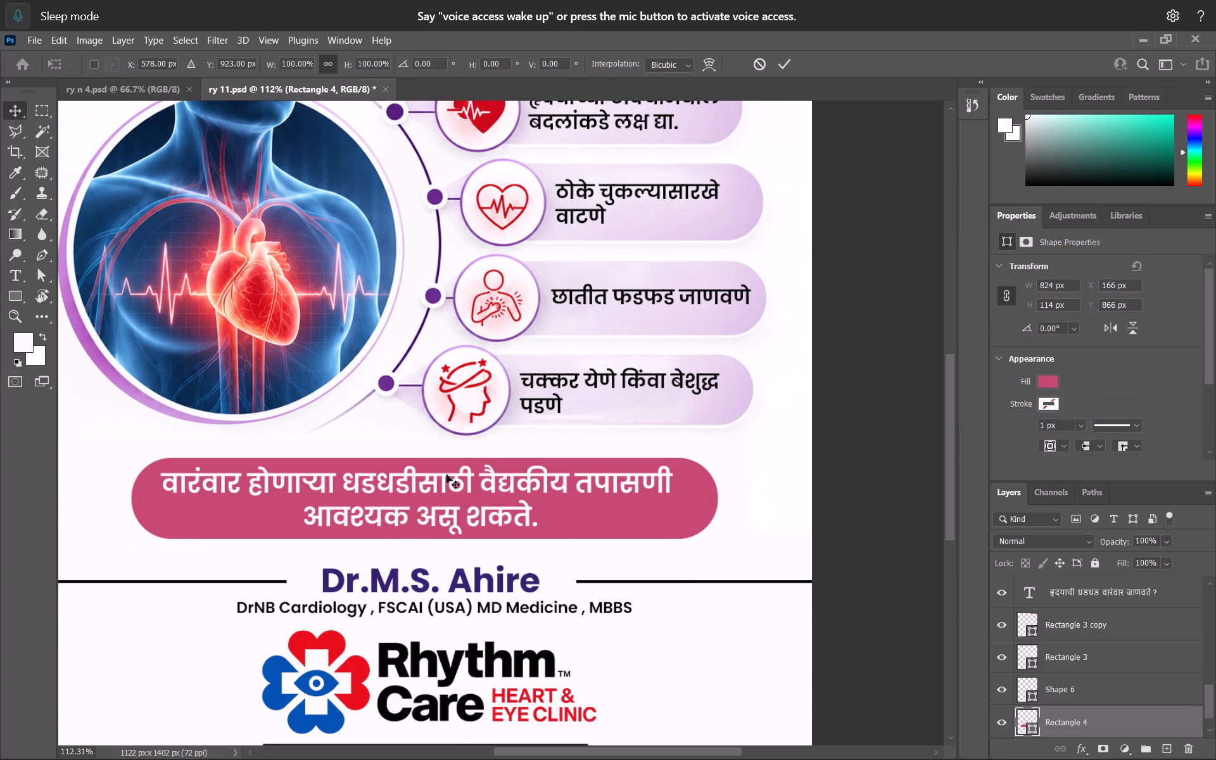
{"action": "left_click", "coordinate": [420, 456], "text": "shift"}
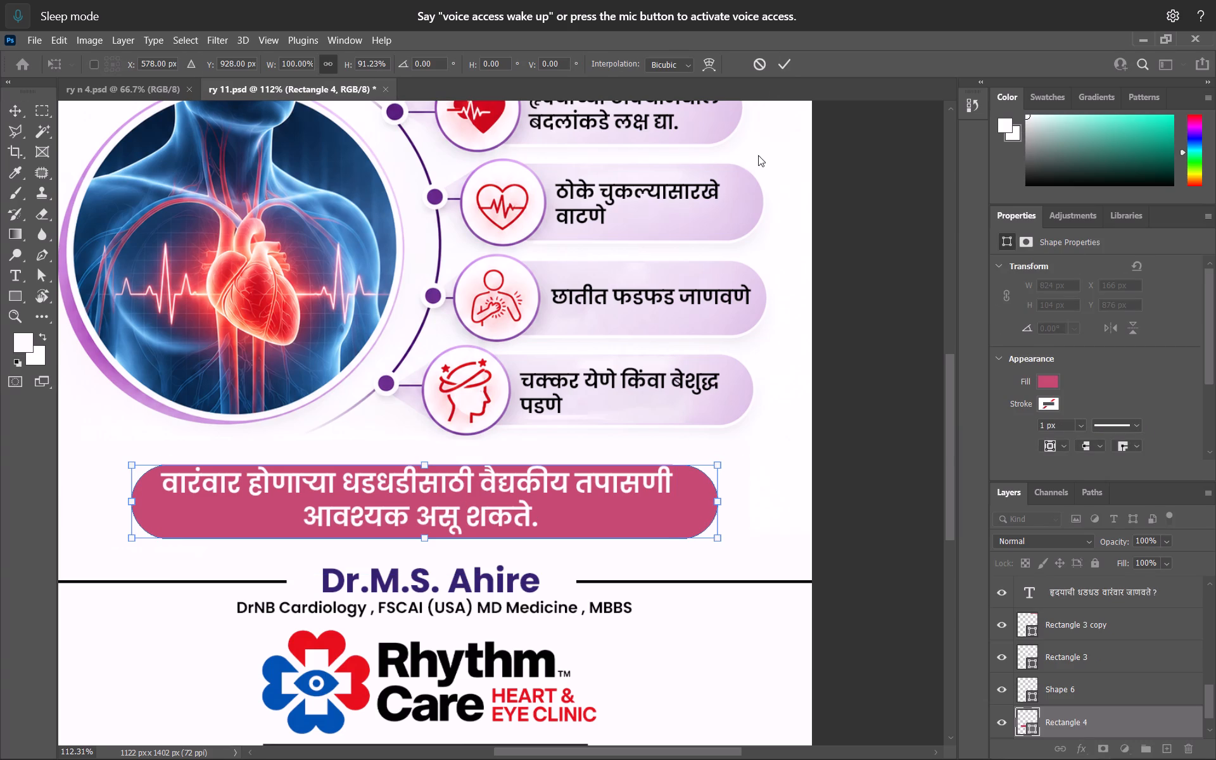
{"action": "left_click", "coordinate": [776, 70]}
{"action": "key", "text": "Up"}
{"action": "key", "text": "Up"}
{"action": "key", "text": "Up"}
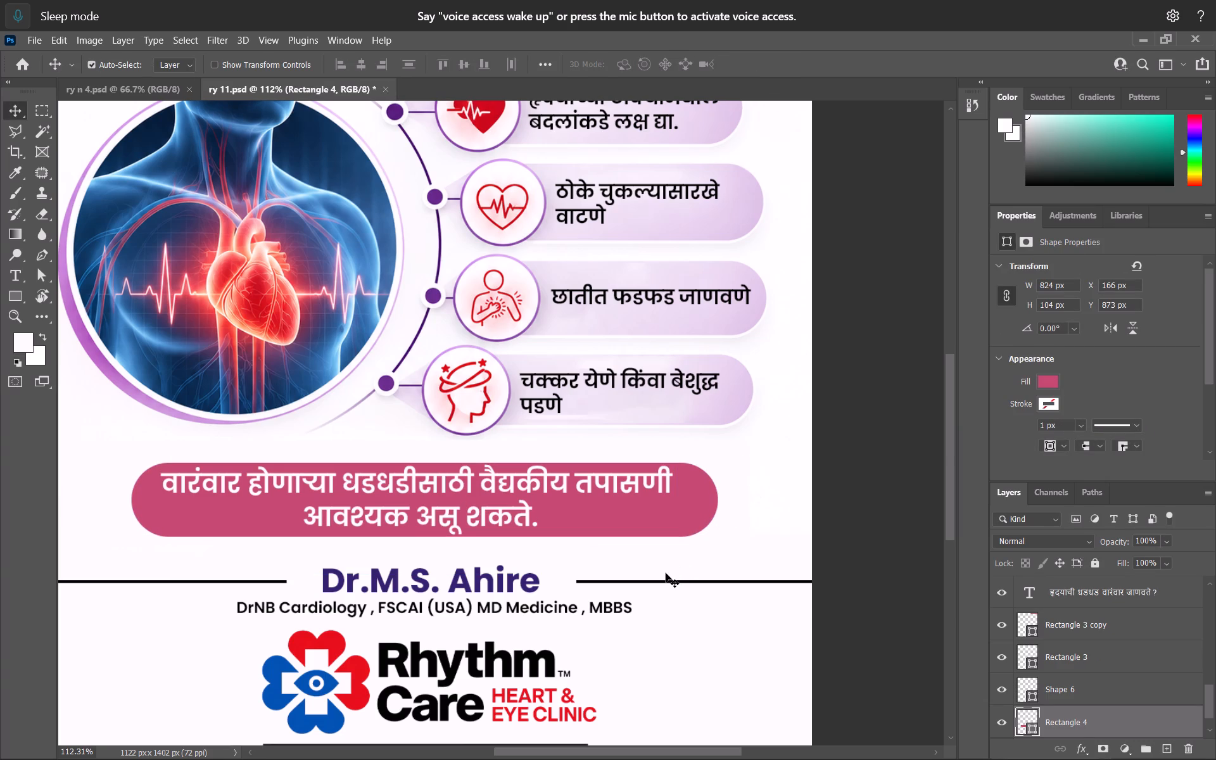
Shrink the white Marathi text to about 661 px wide and nudge it down 5 px within the pink bar.
{"action": "left_click", "coordinate": [605, 485]}
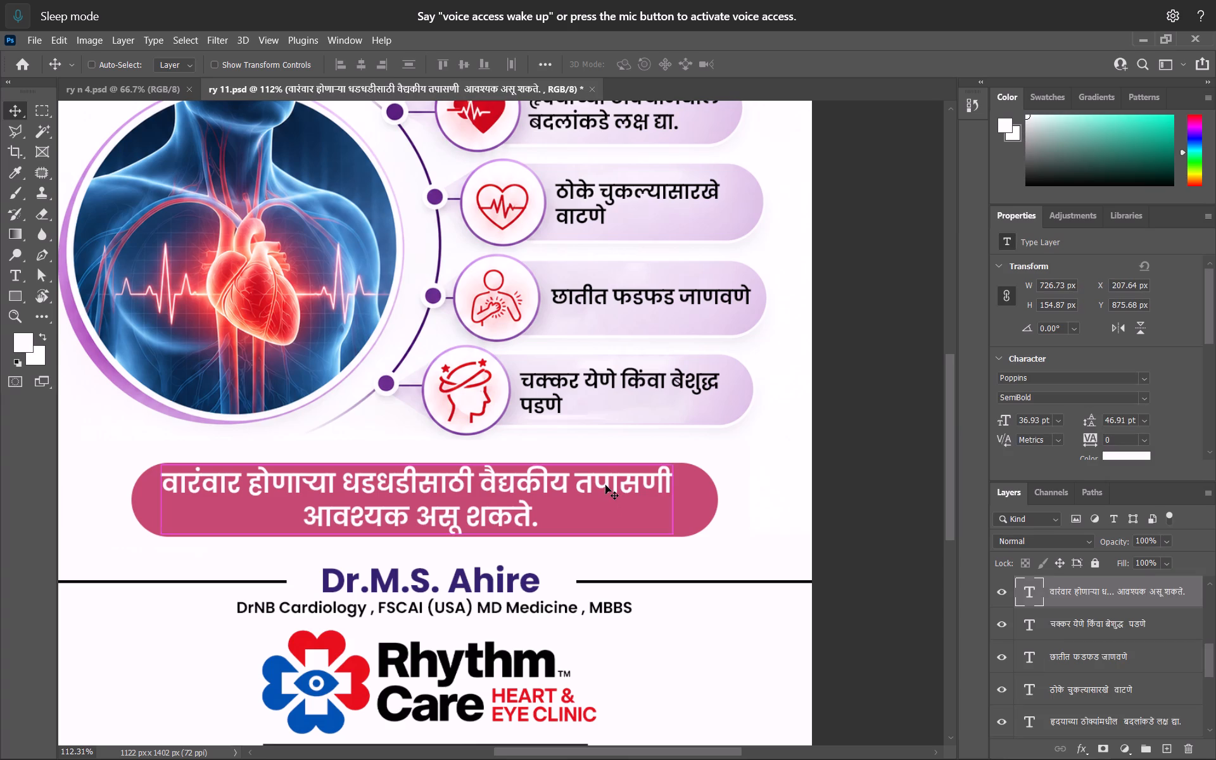
{"action": "key", "text": "ctrl+t"}
{"action": "left_click_drag", "start_coordinate": [410, 577], "coordinate": [409, 573]}
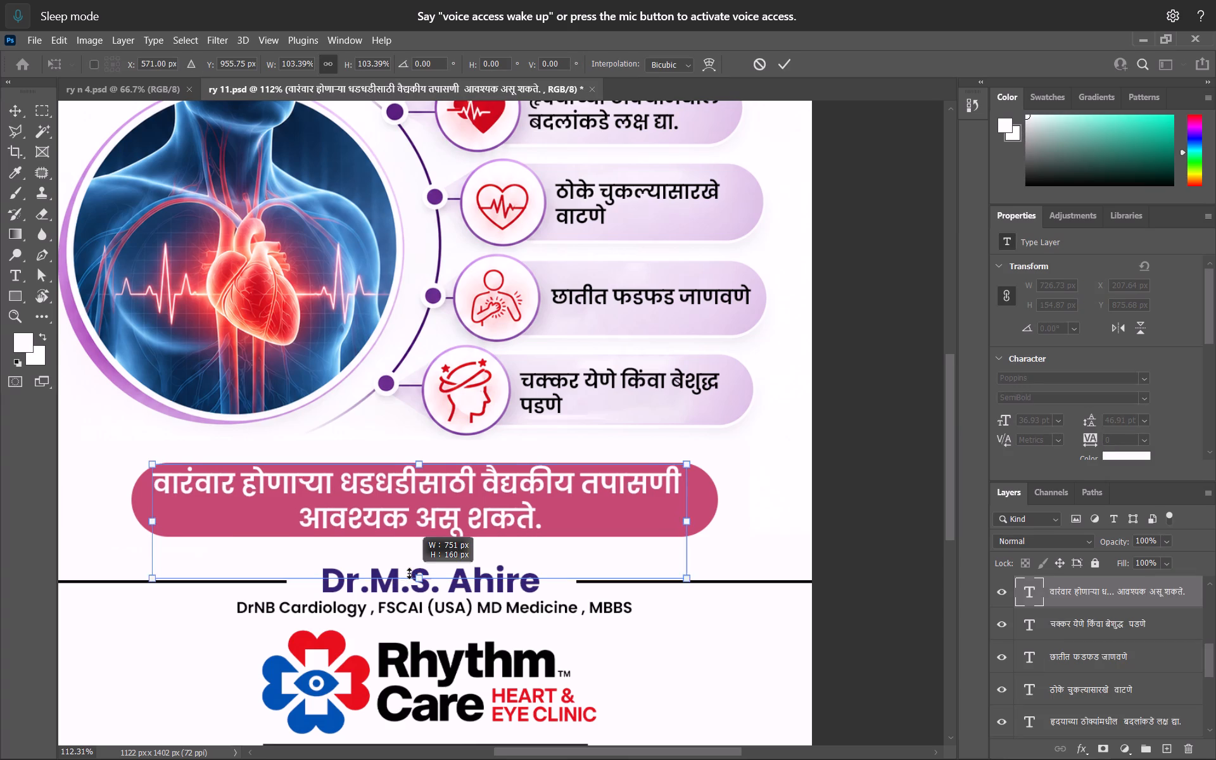
{"action": "left_click_drag", "start_coordinate": [409, 573], "coordinate": [404, 573]}
{"action": "left_click", "coordinate": [790, 59]}
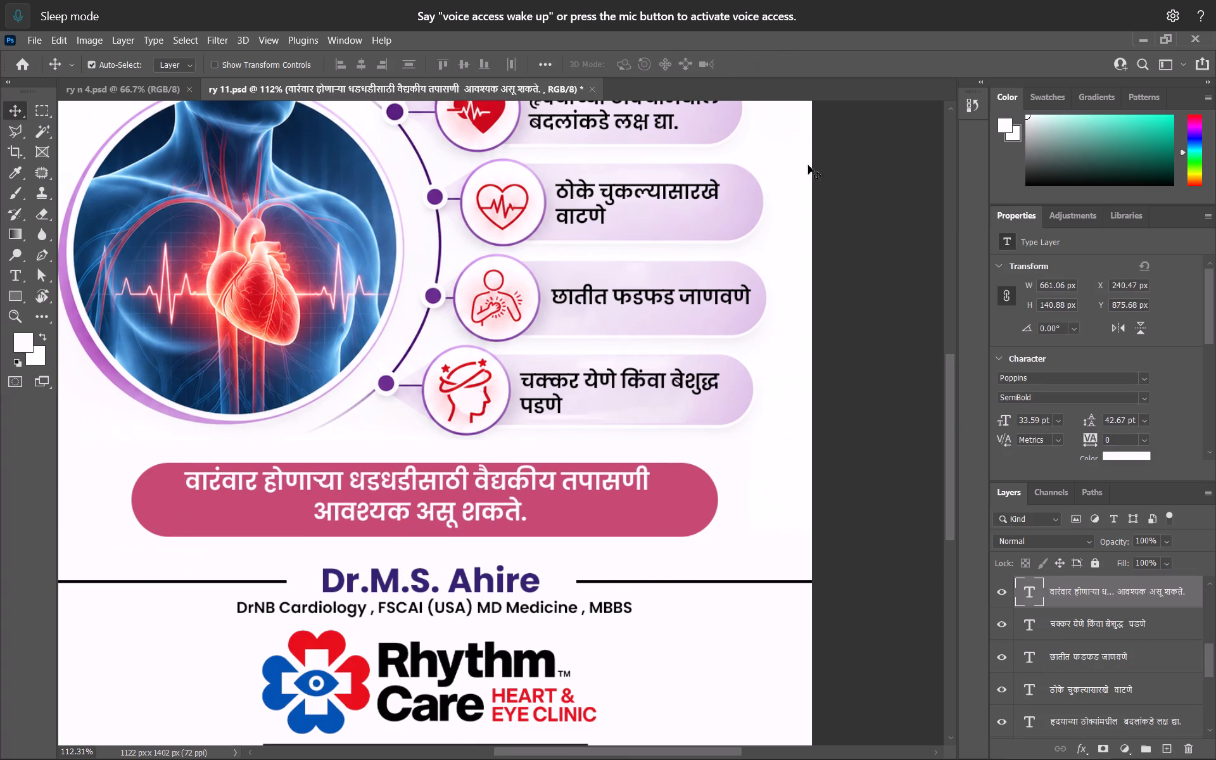
{"action": "key", "text": "Down"}
{"action": "key", "text": "Down"}
{"action": "key", "text": "Down"}
{"action": "key", "text": "Down"}
{"action": "key", "text": "Down"}
Set the Poppins font style of the Marathi text on the pink bar to Bold.
{"action": "left_click", "coordinate": [1145, 393]}
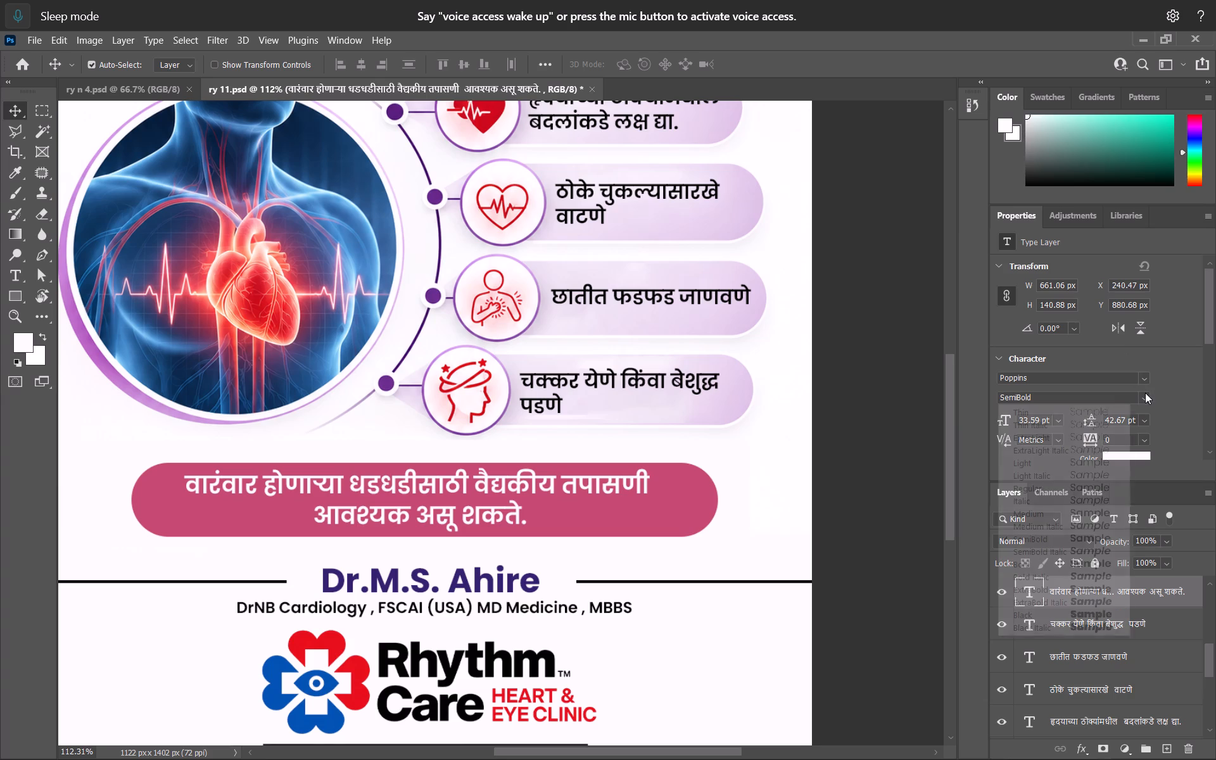
{"action": "left_click", "coordinate": [1105, 558]}
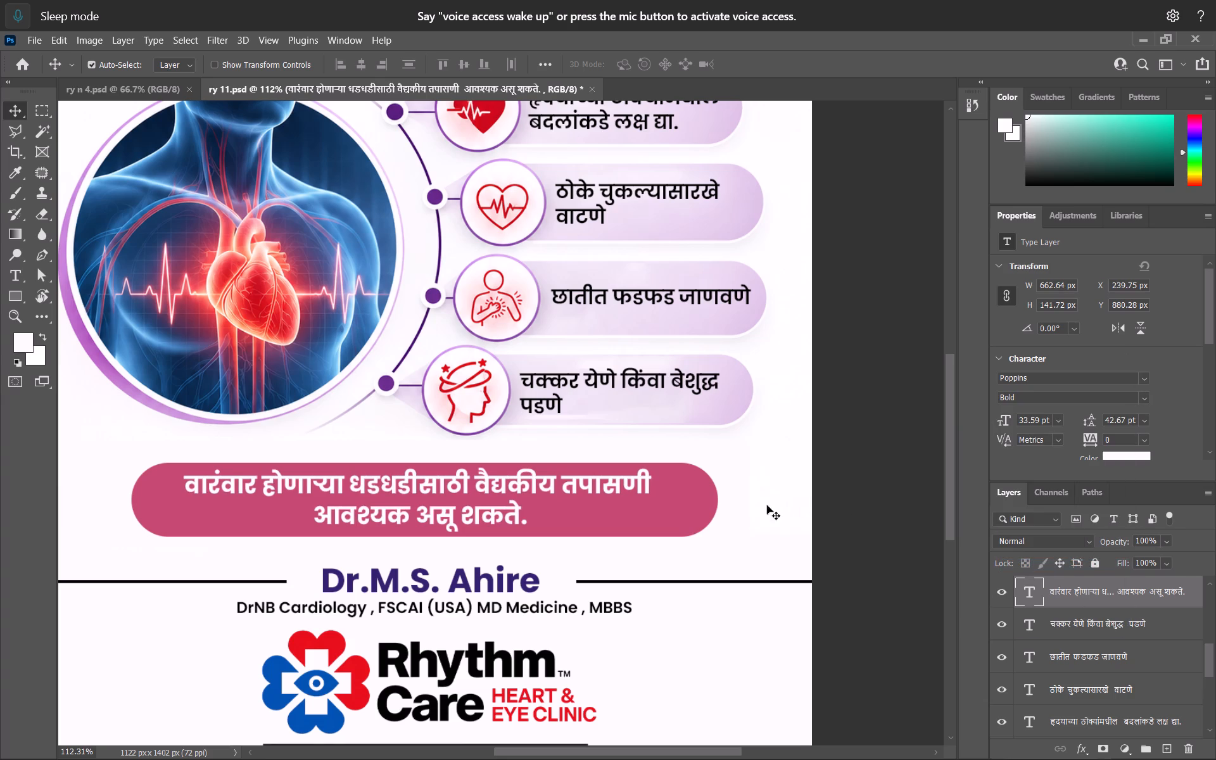
Enlarge the pink bar and its Marathi text together to about 106%, making the bar roughly 873 px wide.
{"action": "left_click", "coordinate": [696, 506], "text": "shift"}
{"action": "key", "text": "ctrl+t"}
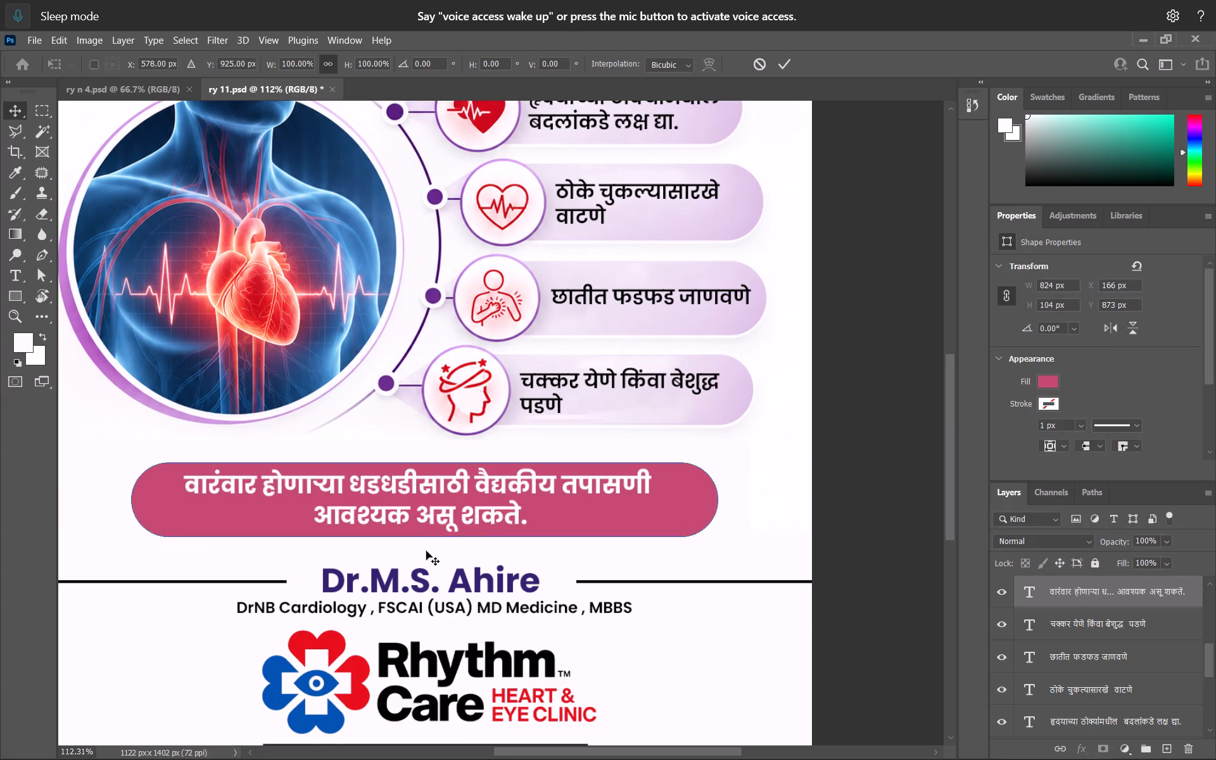
{"action": "left_click", "coordinate": [424, 541]}
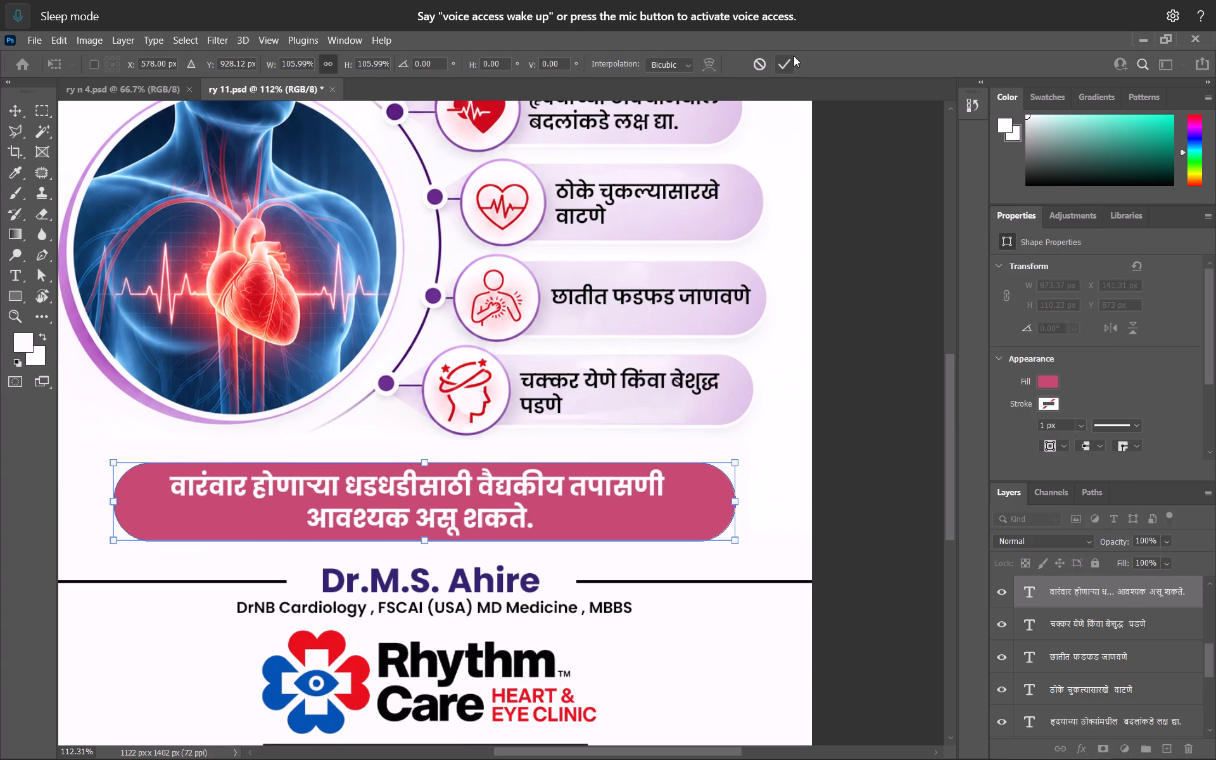
{"action": "left_click", "coordinate": [786, 59]}
Narrow the pink bar evenly from both sides to about 810 px wide, keeping the text size unchanged.
{"action": "scroll", "coordinate": [596, 352], "scroll_direction": "down", "scroll_amount": 3, "text": "alt"}
{"action": "scroll", "coordinate": [596, 359], "scroll_direction": "up", "scroll_amount": 1, "text": "alt"}
{"action": "scroll", "coordinate": [596, 360], "scroll_direction": "down", "scroll_amount": 6, "text": "alt"}
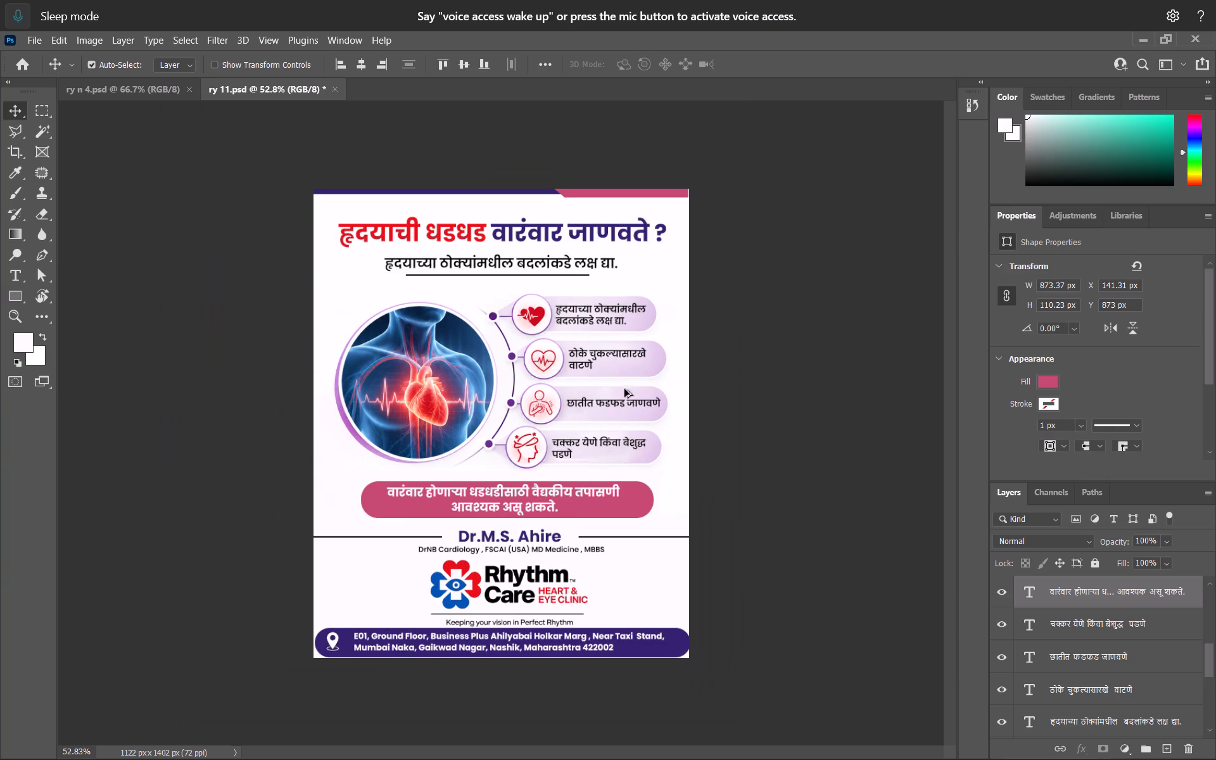
{"action": "scroll", "coordinate": [636, 395], "scroll_direction": "down", "scroll_amount": 2, "text": "alt"}
{"action": "left_click", "coordinate": [709, 449]}
{"action": "scroll", "coordinate": [602, 540], "scroll_direction": "up", "scroll_amount": 8, "text": "alt"}
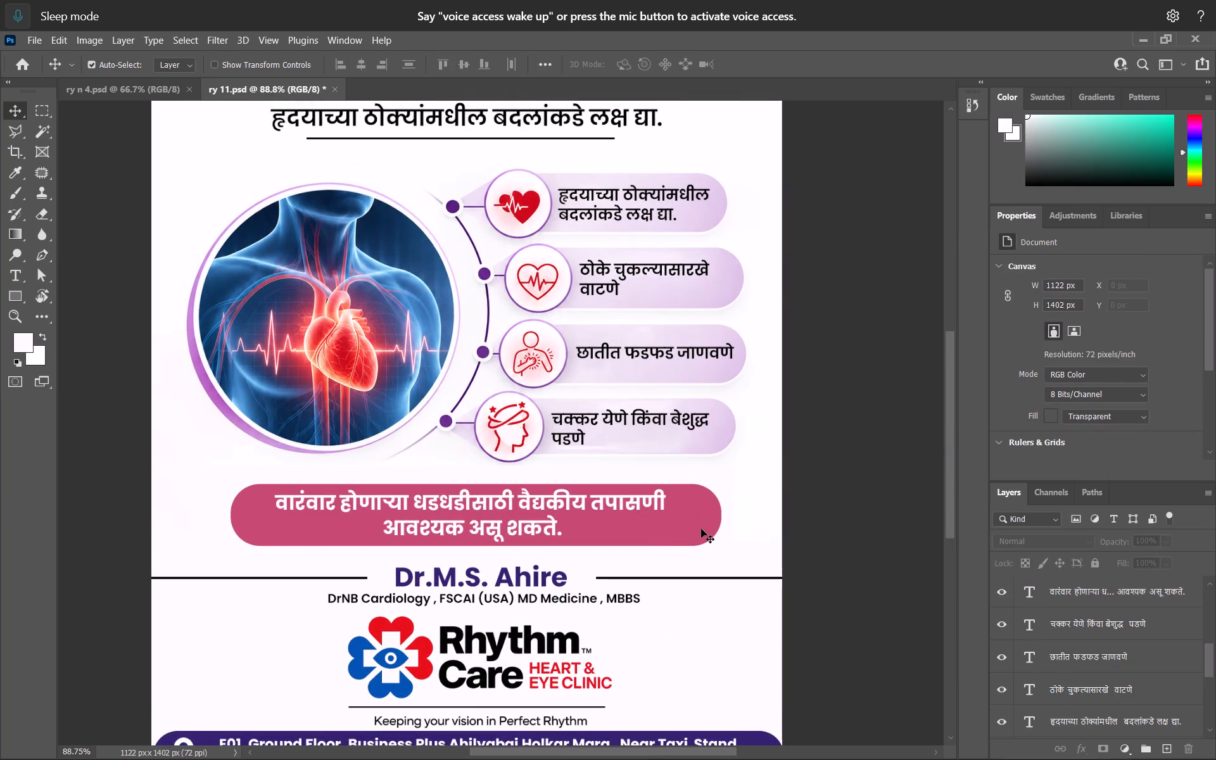
{"action": "left_click", "coordinate": [701, 529]}
{"action": "key", "text": "ctrl+t"}
{"action": "left_click_drag", "start_coordinate": [724, 519], "coordinate": [709, 522], "text": "alt+shift"}
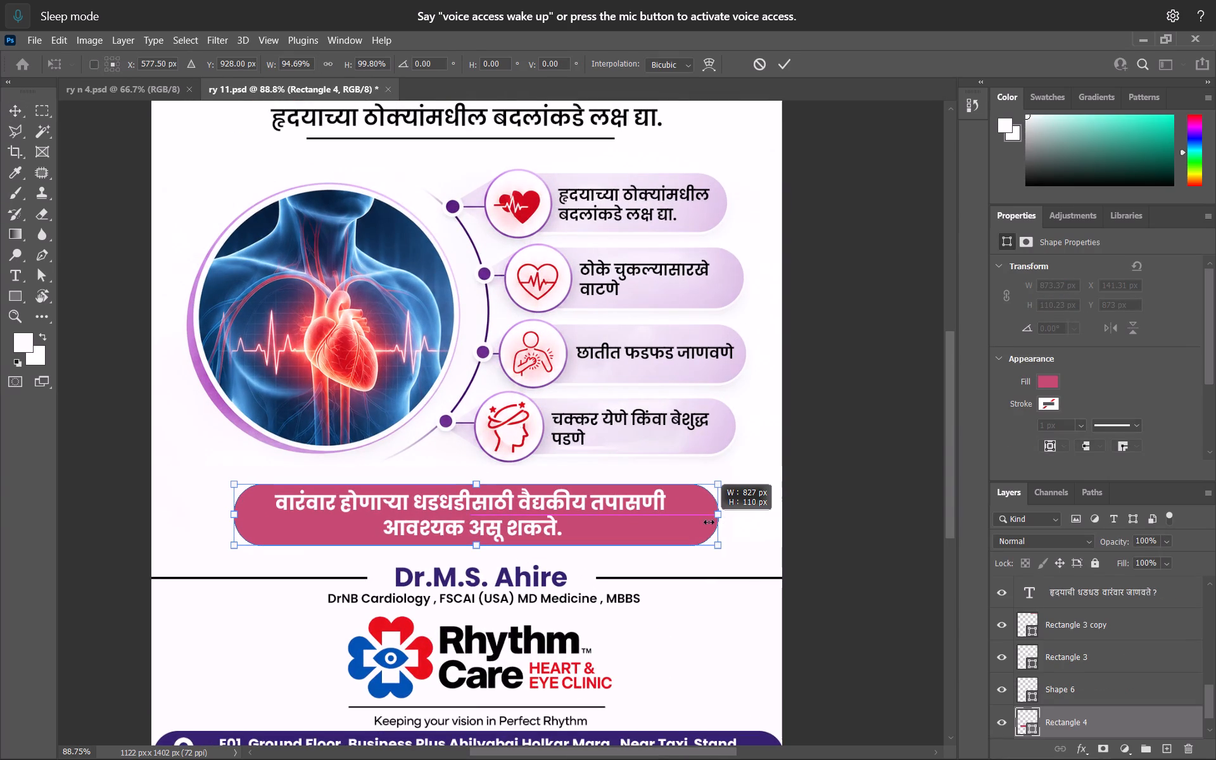
{"action": "left_click_drag", "start_coordinate": [709, 522], "coordinate": [701, 525], "text": "alt+shift"}
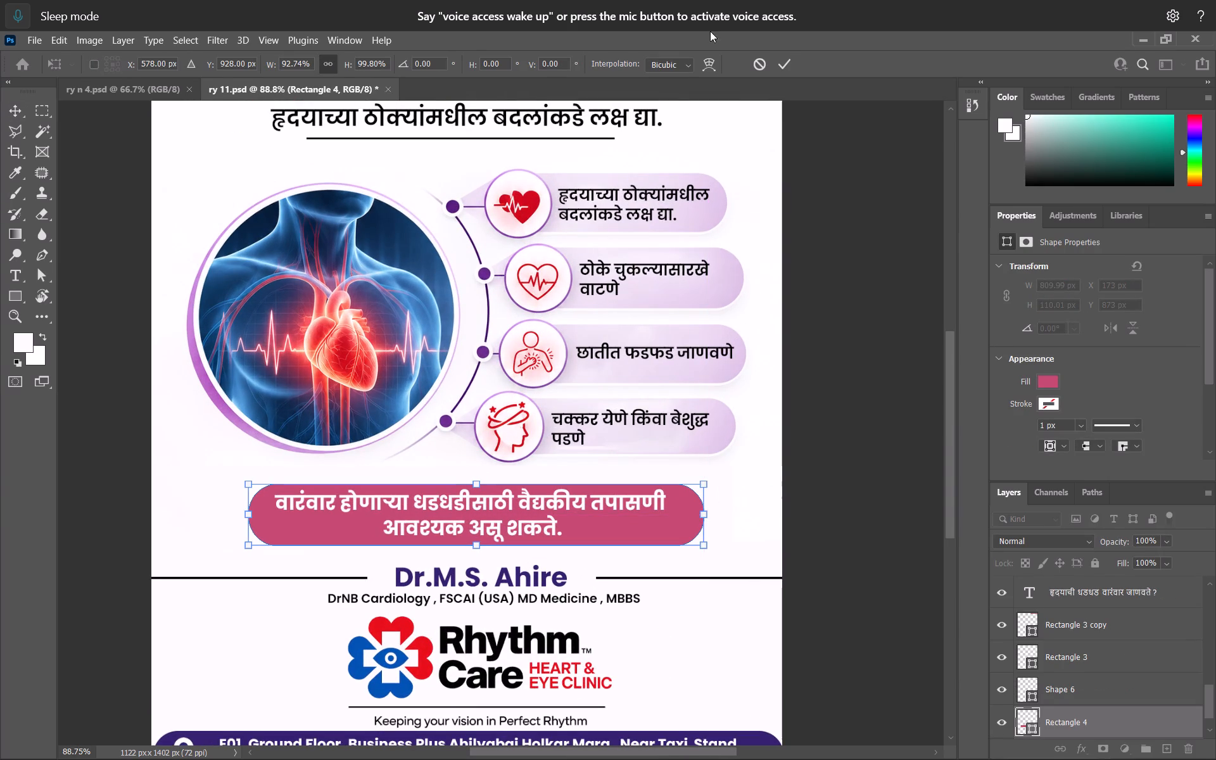
{"action": "left_click", "coordinate": [778, 59]}
Align the horizontal centres of the Marathi text and the pink bar.
{"action": "left_click", "coordinate": [650, 499], "text": "shift"}
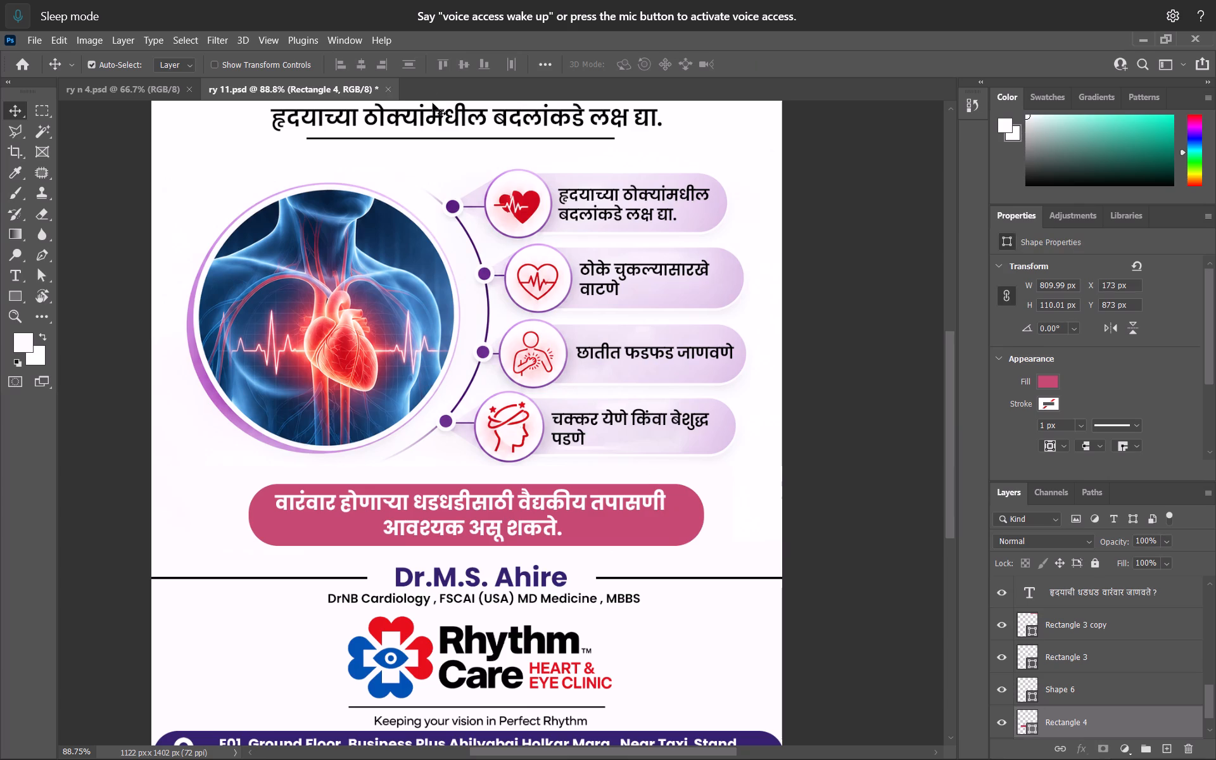
{"action": "left_click", "coordinate": [368, 61]}
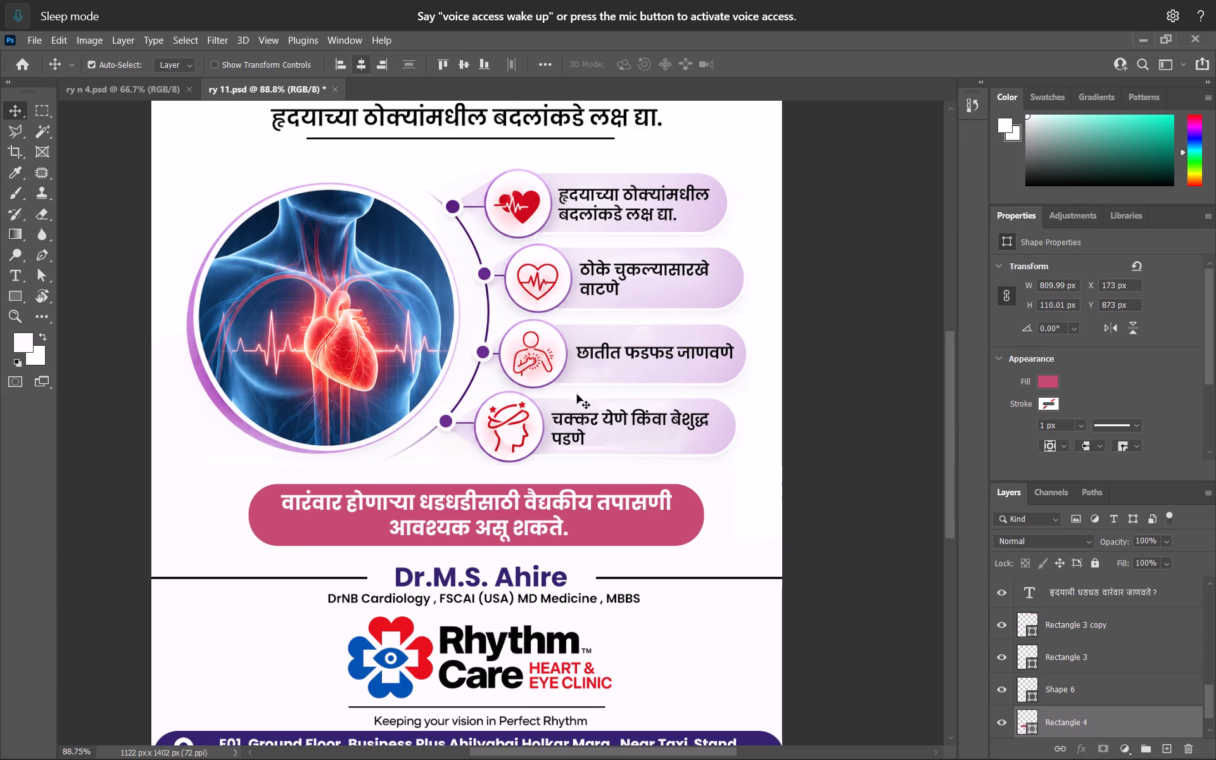
Deselect the layers, review the whole poster and save ry 11.psd.
{"action": "scroll", "coordinate": [607, 405], "scroll_direction": "down", "scroll_amount": 5, "text": "alt"}
{"action": "scroll", "coordinate": [656, 450], "scroll_direction": "down", "scroll_amount": 1, "text": "alt"}
{"action": "left_click", "coordinate": [761, 427]}
{"action": "scroll", "coordinate": [602, 584], "scroll_direction": "up", "scroll_amount": 8, "text": "alt"}
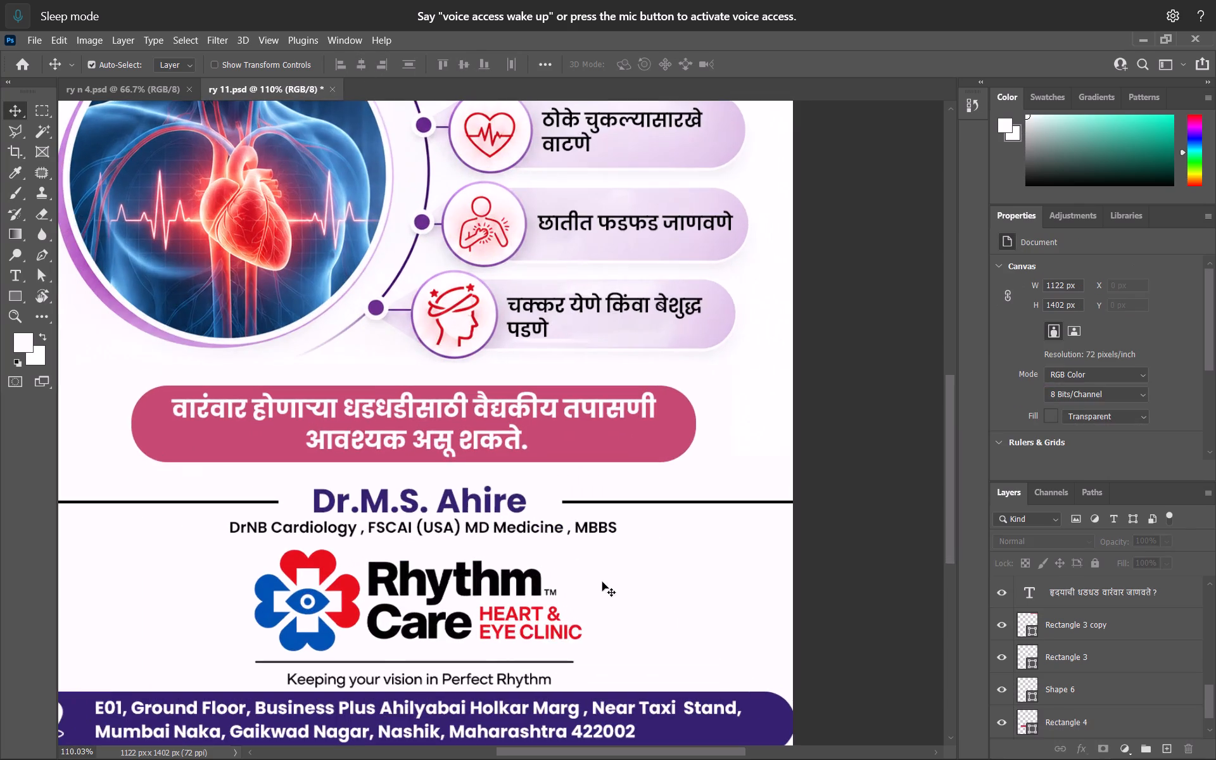
{"action": "key", "text": "space"}
{"action": "scroll", "coordinate": [505, 493], "scroll_direction": "down", "scroll_amount": 13, "text": "alt"}
{"action": "scroll", "coordinate": [533, 496], "scroll_direction": "up", "scroll_amount": 10, "text": "alt"}
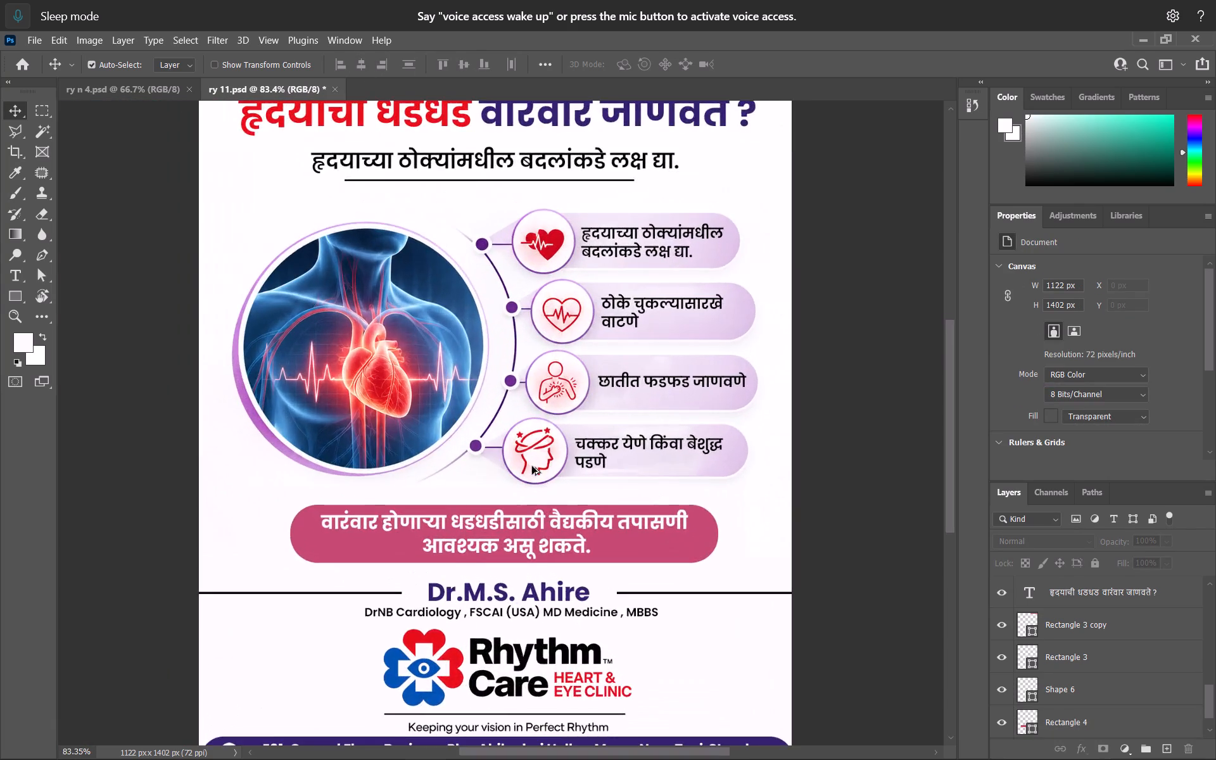
{"action": "scroll", "coordinate": [532, 466], "scroll_direction": "down", "scroll_amount": 8, "text": "alt"}
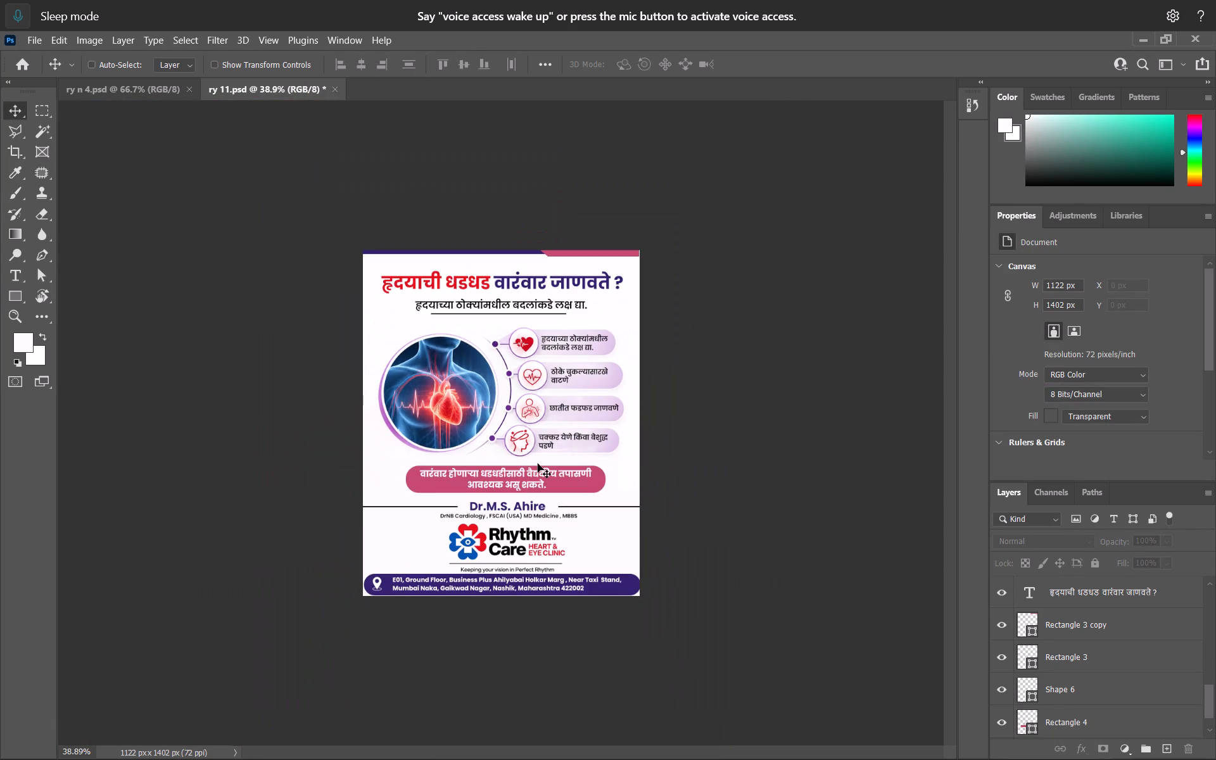
{"action": "key", "text": "ctrl+s"}
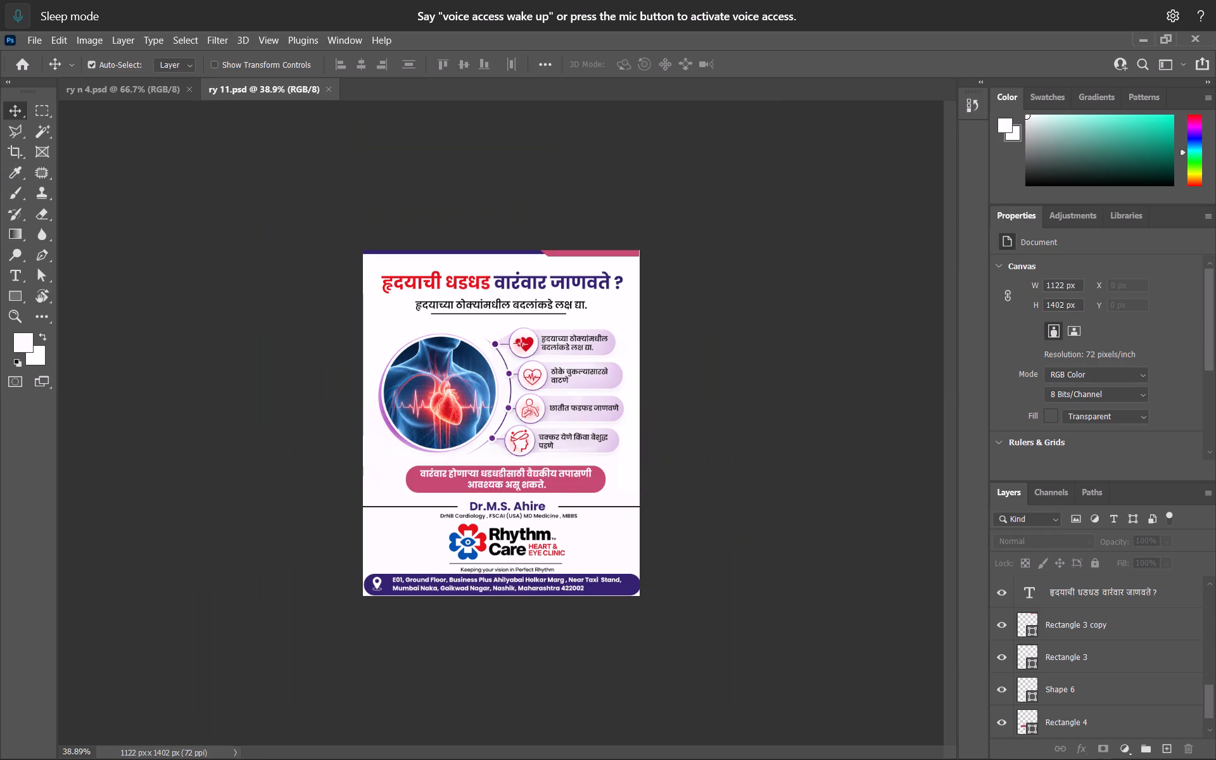
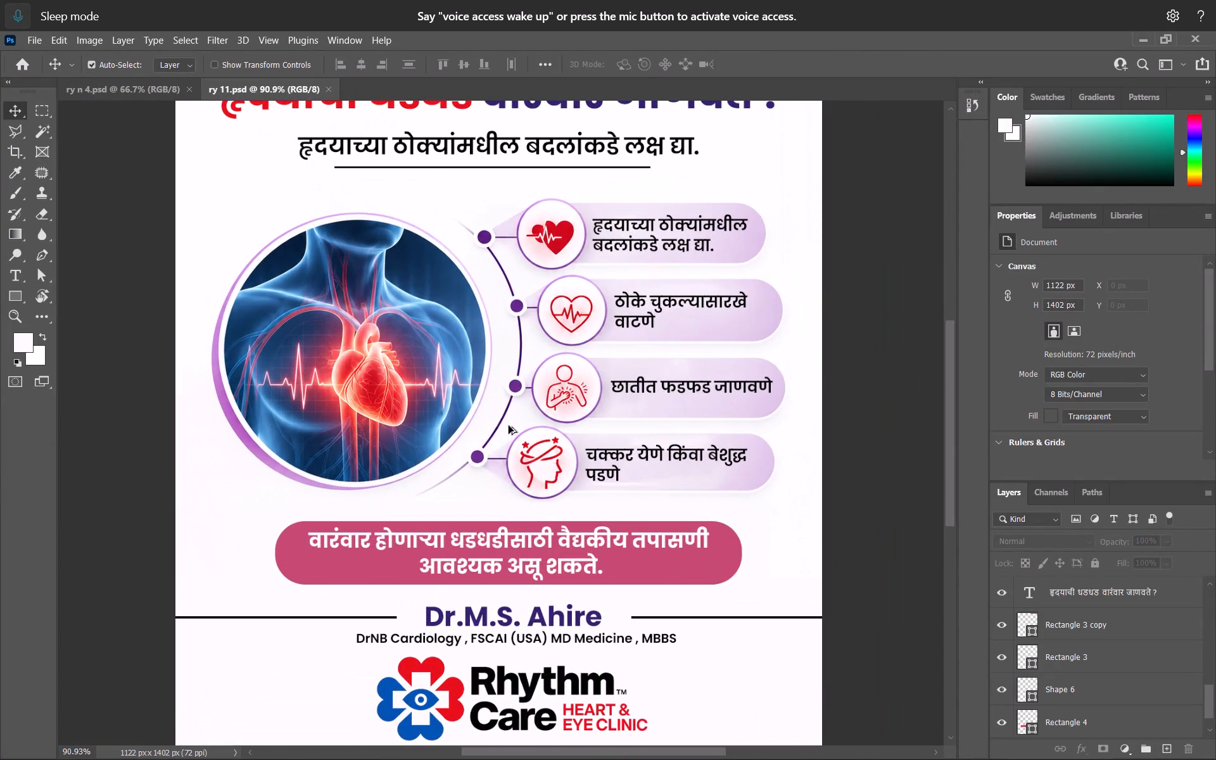
Save the ry 11.psd poster.
{"action": "key", "text": "ctrl+s"}
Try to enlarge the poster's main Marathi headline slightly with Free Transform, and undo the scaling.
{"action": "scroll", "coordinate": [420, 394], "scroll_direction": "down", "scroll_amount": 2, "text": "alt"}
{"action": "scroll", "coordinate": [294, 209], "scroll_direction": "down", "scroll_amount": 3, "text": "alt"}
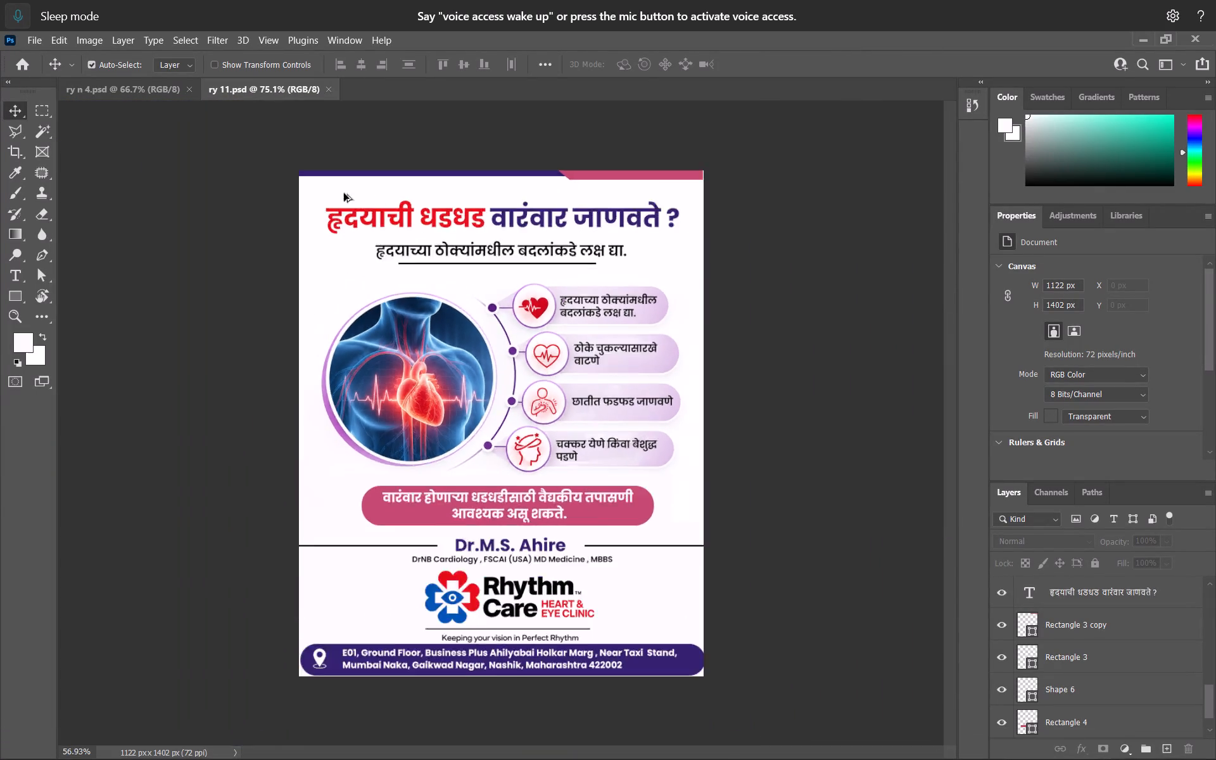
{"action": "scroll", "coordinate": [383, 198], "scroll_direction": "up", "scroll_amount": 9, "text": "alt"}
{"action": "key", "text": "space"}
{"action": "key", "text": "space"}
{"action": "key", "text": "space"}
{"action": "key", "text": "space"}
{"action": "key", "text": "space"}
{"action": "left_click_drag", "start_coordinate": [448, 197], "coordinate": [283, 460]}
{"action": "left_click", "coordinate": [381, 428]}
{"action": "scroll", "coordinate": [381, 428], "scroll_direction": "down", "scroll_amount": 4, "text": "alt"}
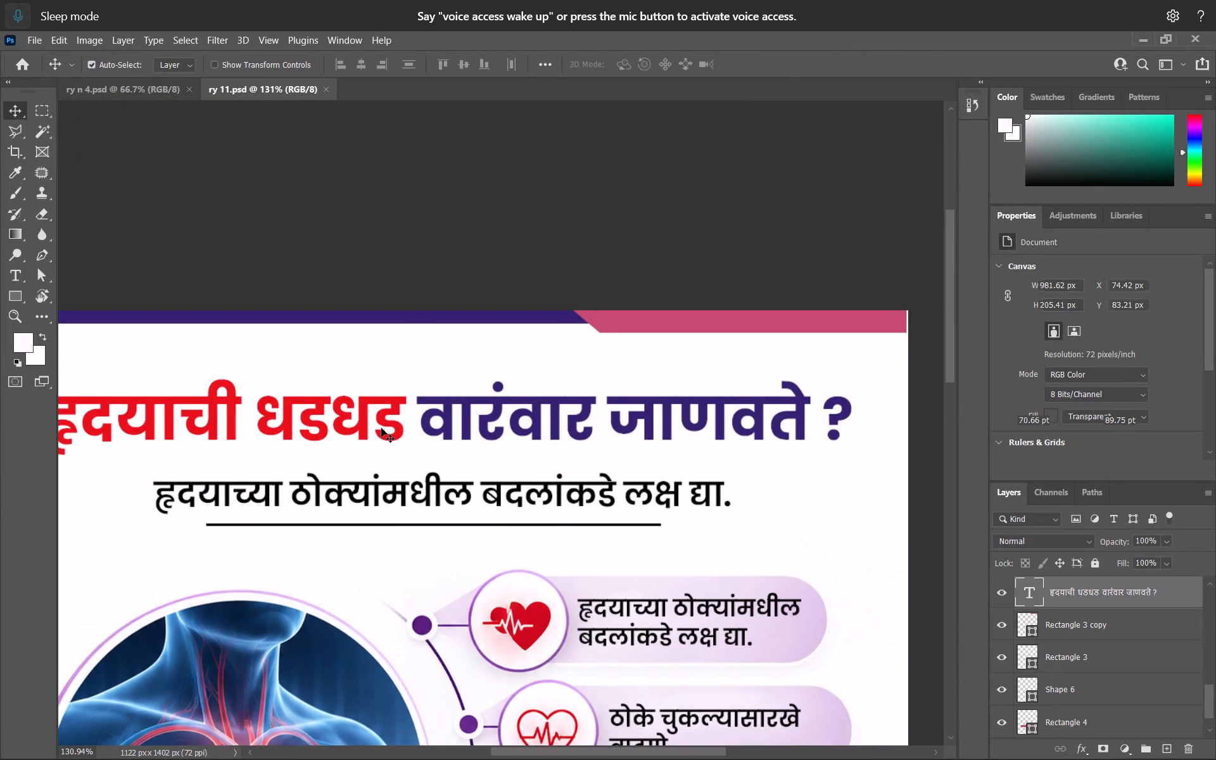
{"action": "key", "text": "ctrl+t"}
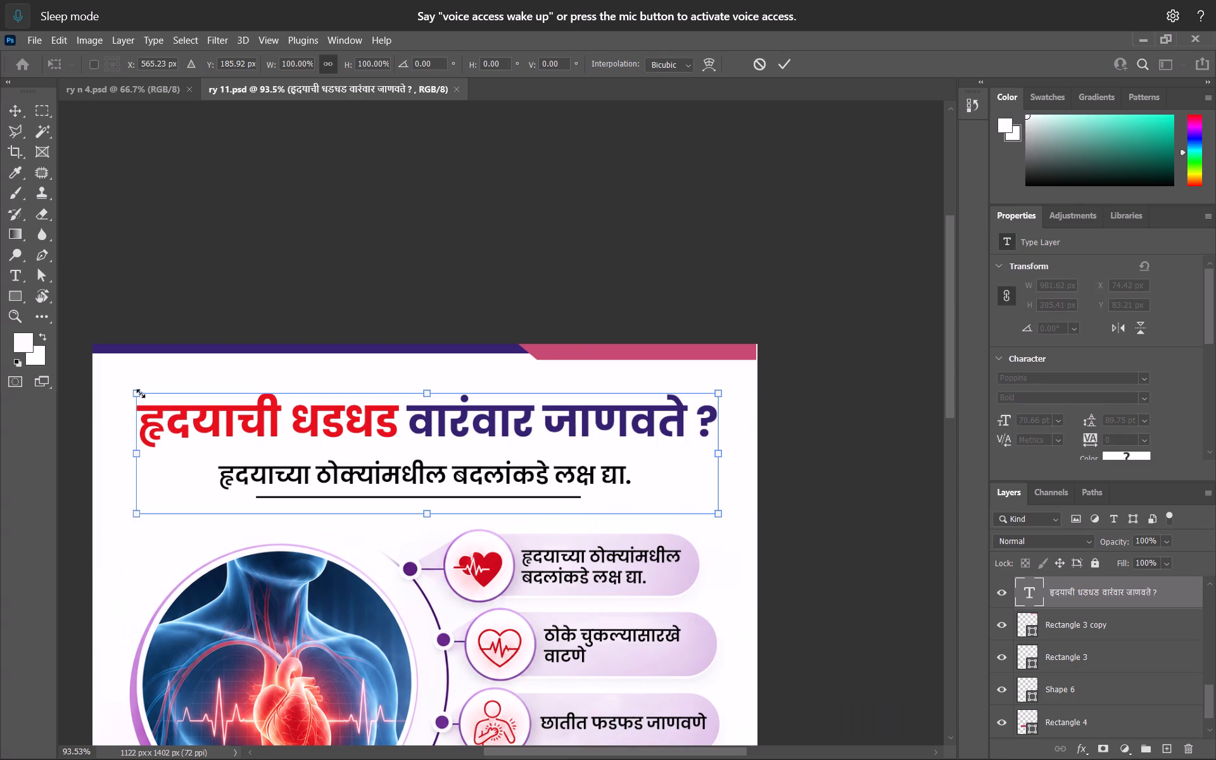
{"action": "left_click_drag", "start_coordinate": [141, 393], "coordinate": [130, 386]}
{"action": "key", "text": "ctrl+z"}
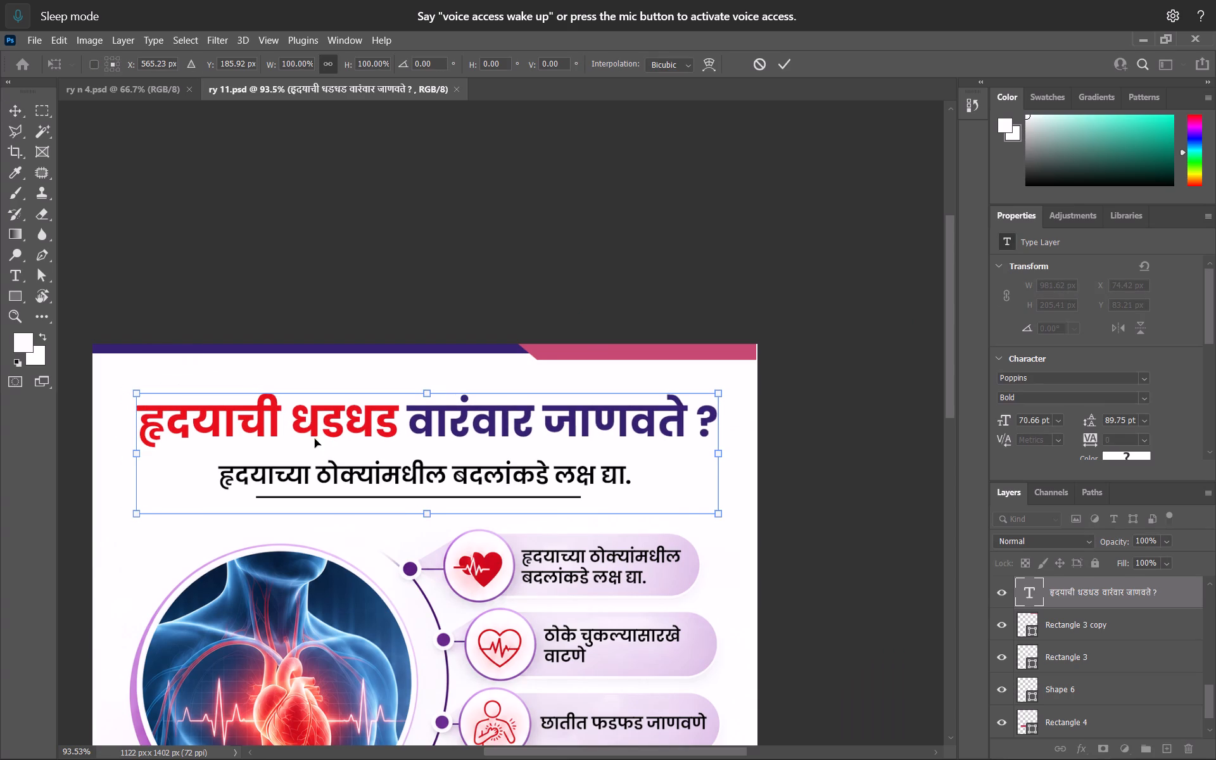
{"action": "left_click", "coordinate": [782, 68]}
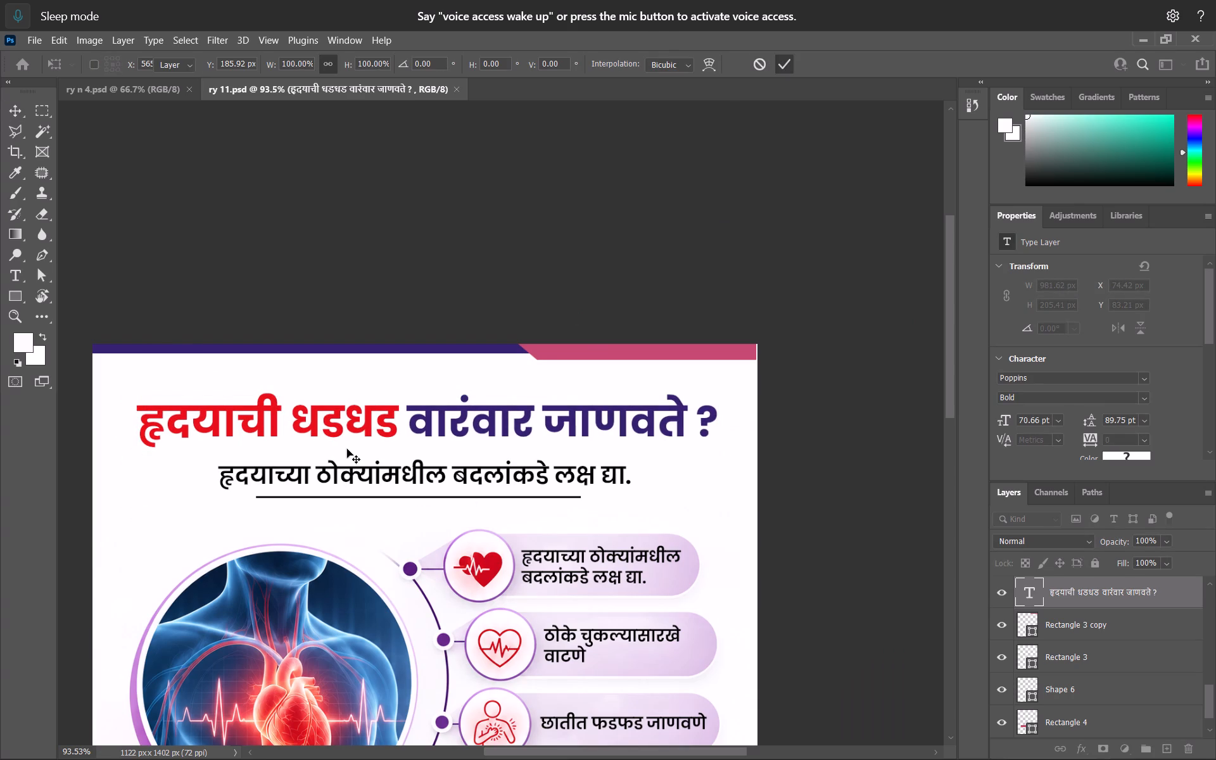
Set the red headline words "हृदयाची धडधड" to the Poppins ExtraBold weight.
{"action": "double_click", "coordinate": [351, 422]}
{"action": "left_click_drag", "start_coordinate": [401, 427], "coordinate": [198, 442]}
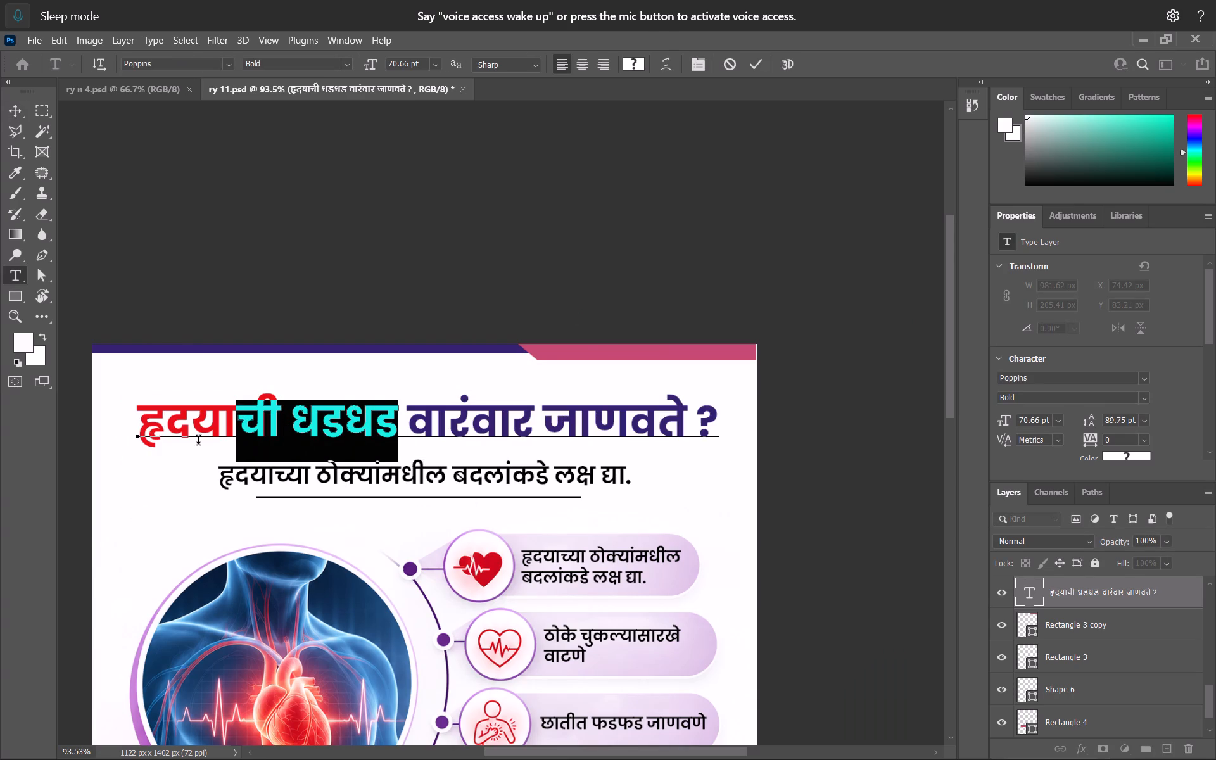
{"action": "left_click_drag", "start_coordinate": [198, 442], "coordinate": [198, 442]}
{"action": "left_click", "coordinate": [237, 427]}
{"action": "left_click_drag", "start_coordinate": [138, 433], "coordinate": [210, 431]}
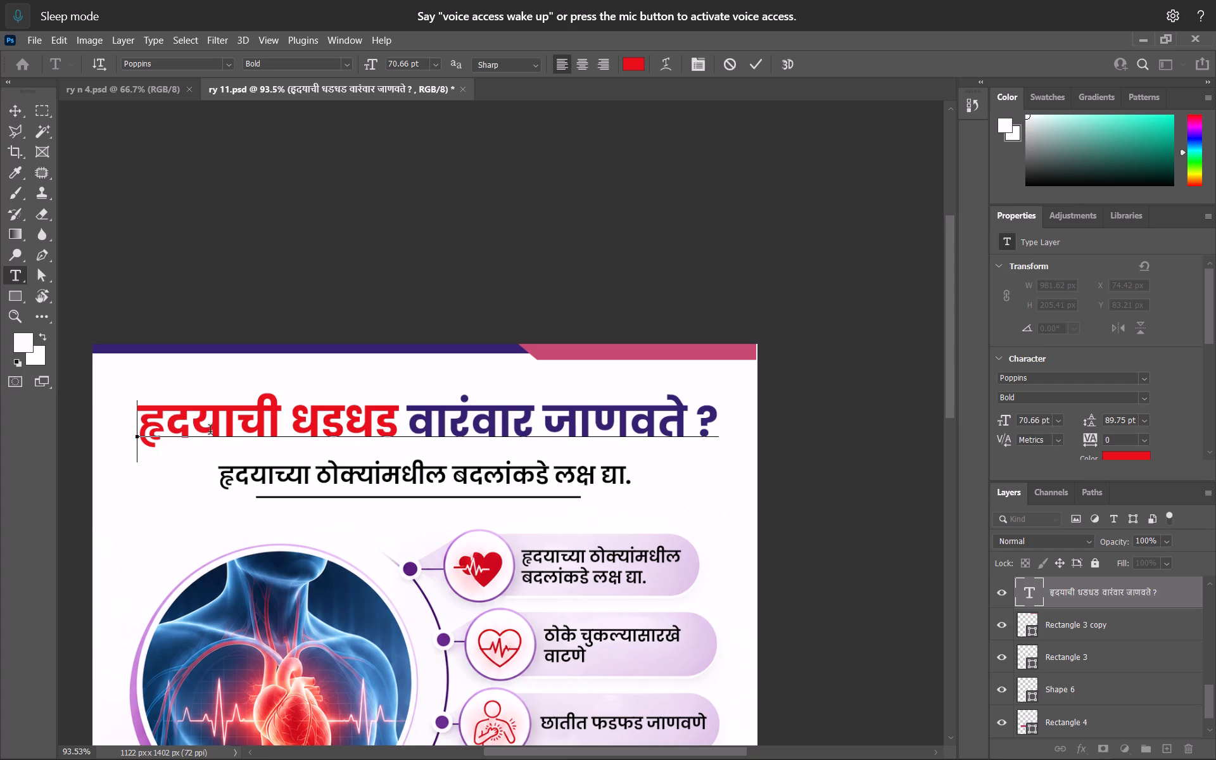
{"action": "left_click_drag", "start_coordinate": [210, 431], "coordinate": [403, 429]}
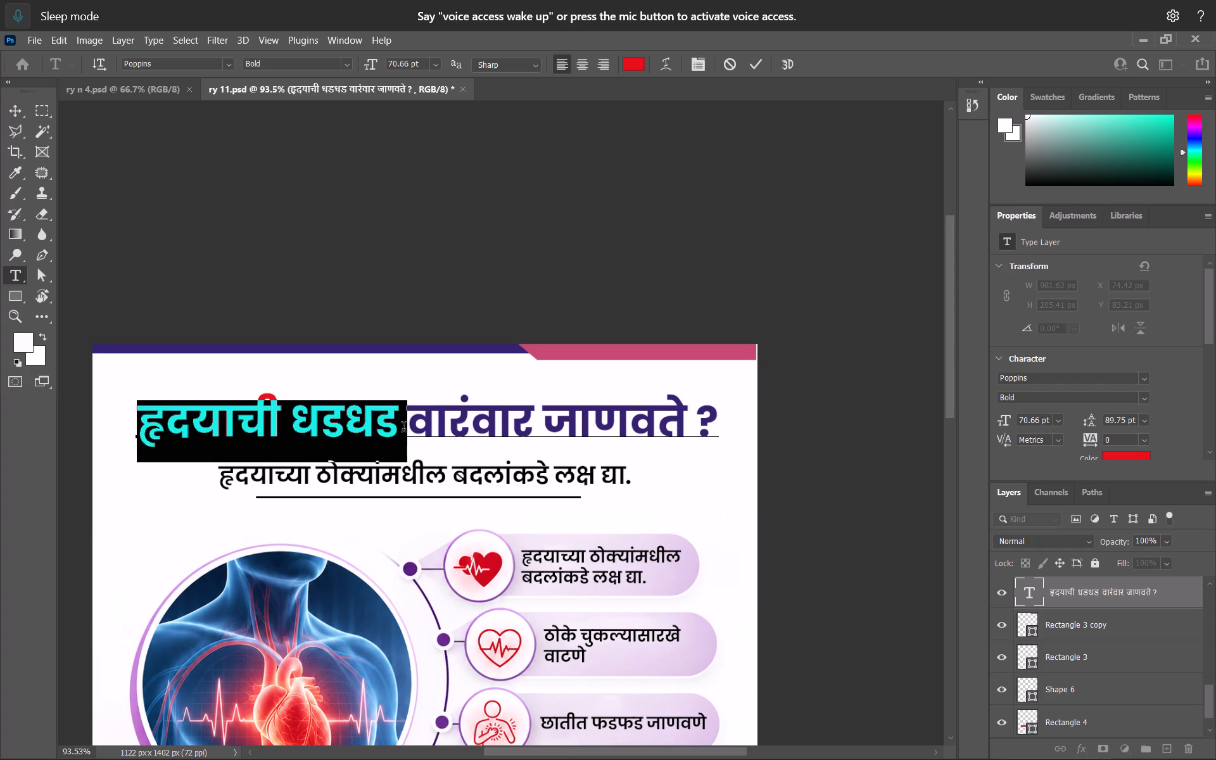
{"action": "left_click_drag", "start_coordinate": [403, 429], "coordinate": [401, 430]}
{"action": "left_click", "coordinate": [1143, 396]}
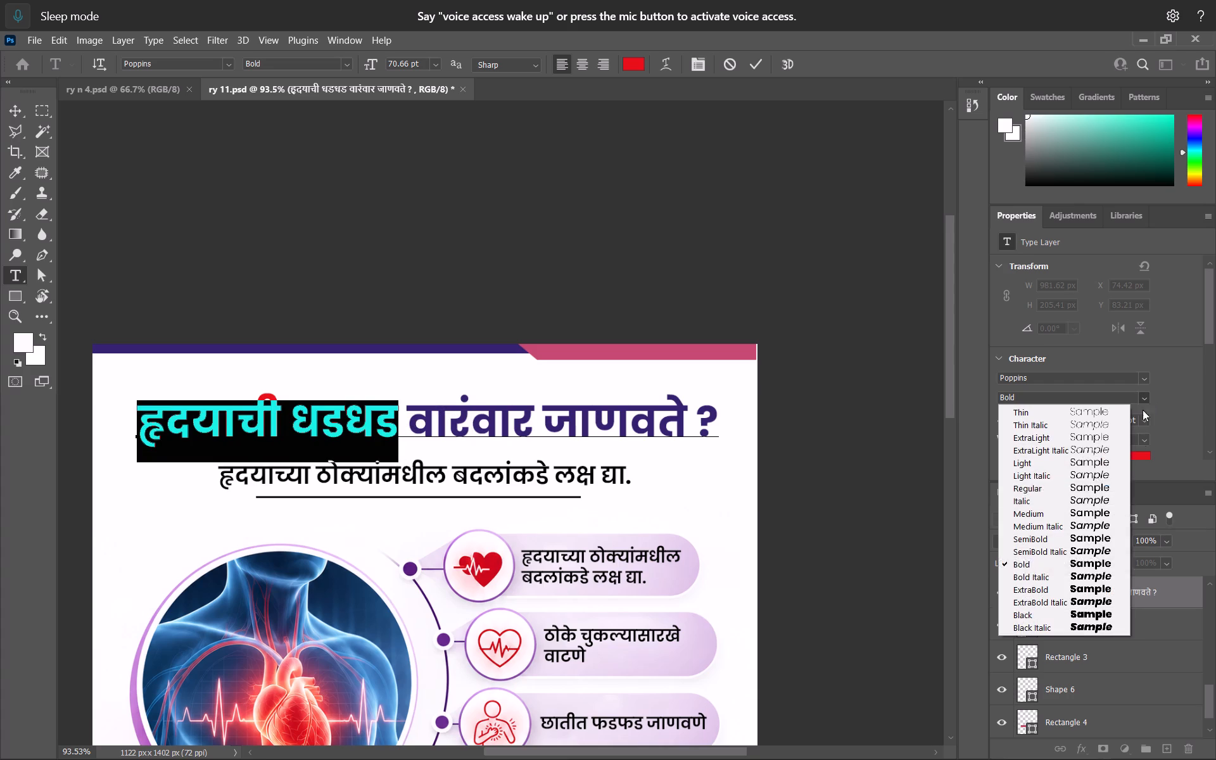
{"action": "left_click", "coordinate": [1092, 590]}
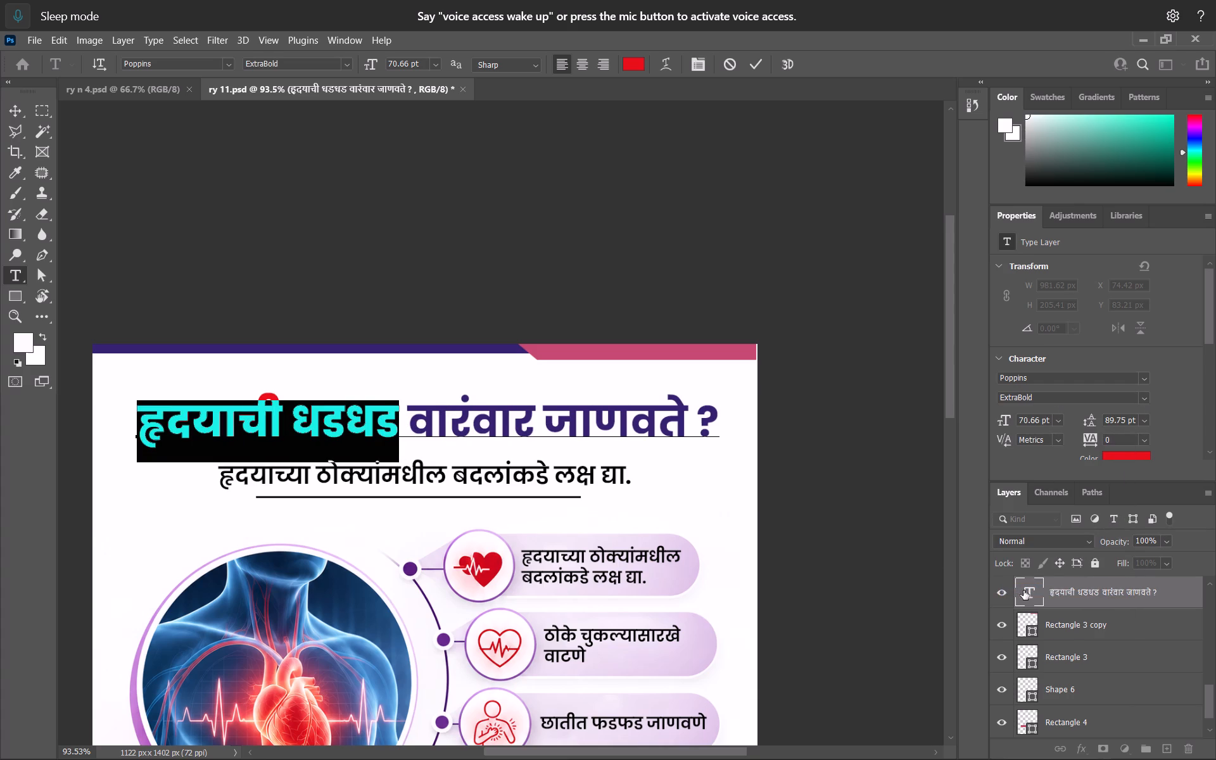
{"action": "left_click", "coordinate": [761, 65]}
Review the whole poster and save ry 11.psd.
{"action": "scroll", "coordinate": [558, 471], "scroll_direction": "down", "scroll_amount": 7, "text": "alt"}
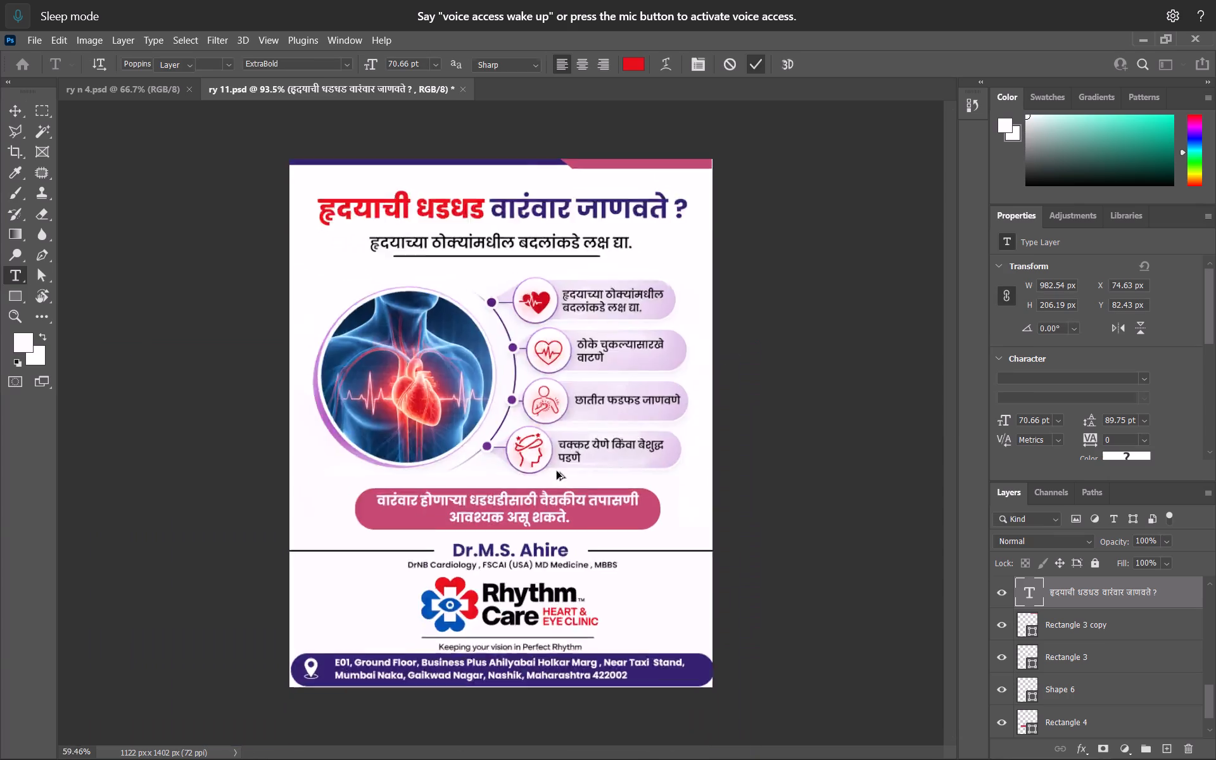
{"action": "scroll", "coordinate": [557, 471], "scroll_direction": "down", "scroll_amount": 3, "text": "alt"}
{"action": "key", "text": "ctrl+s"}
Export the poster as a 1122 x 1402 px JPG at 100% quality, named ry 11, in the job folder.
{"action": "left_click", "coordinate": [31, 32]}
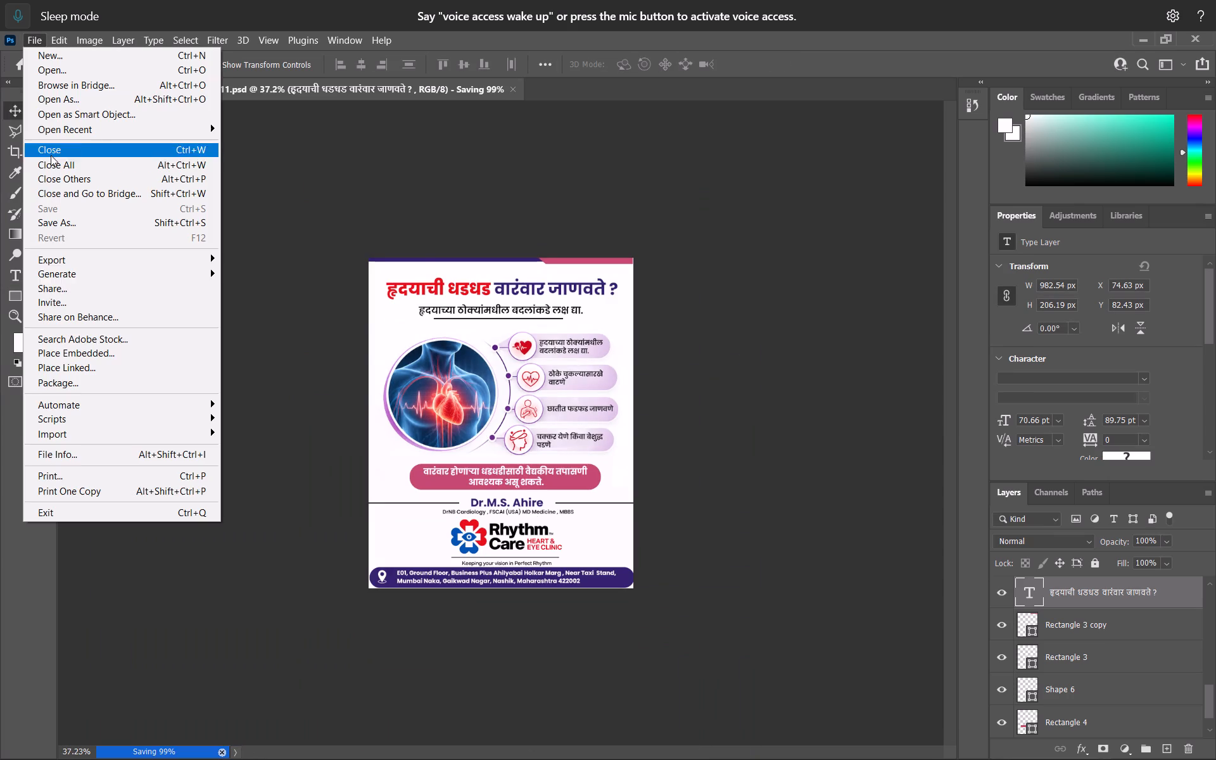
{"action": "left_click", "coordinate": [67, 262]}
{"action": "left_click", "coordinate": [283, 268]}
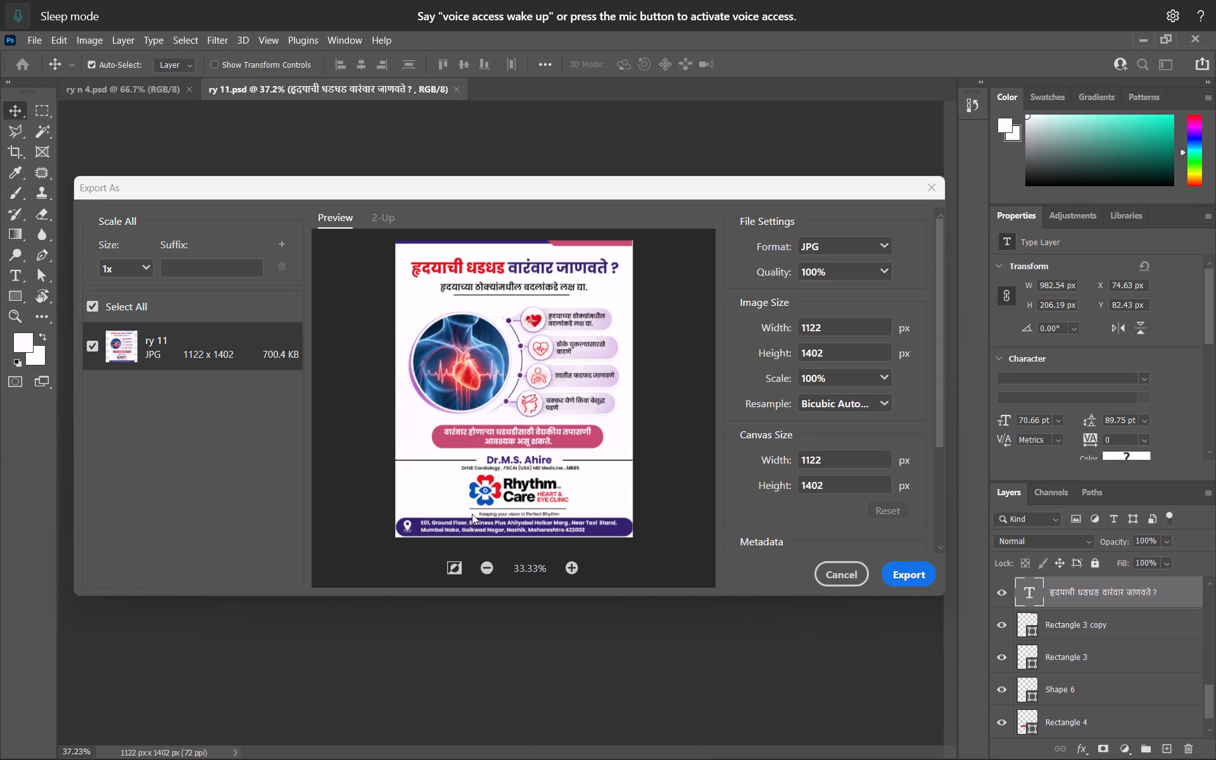
{"action": "left_click", "coordinate": [912, 571]}
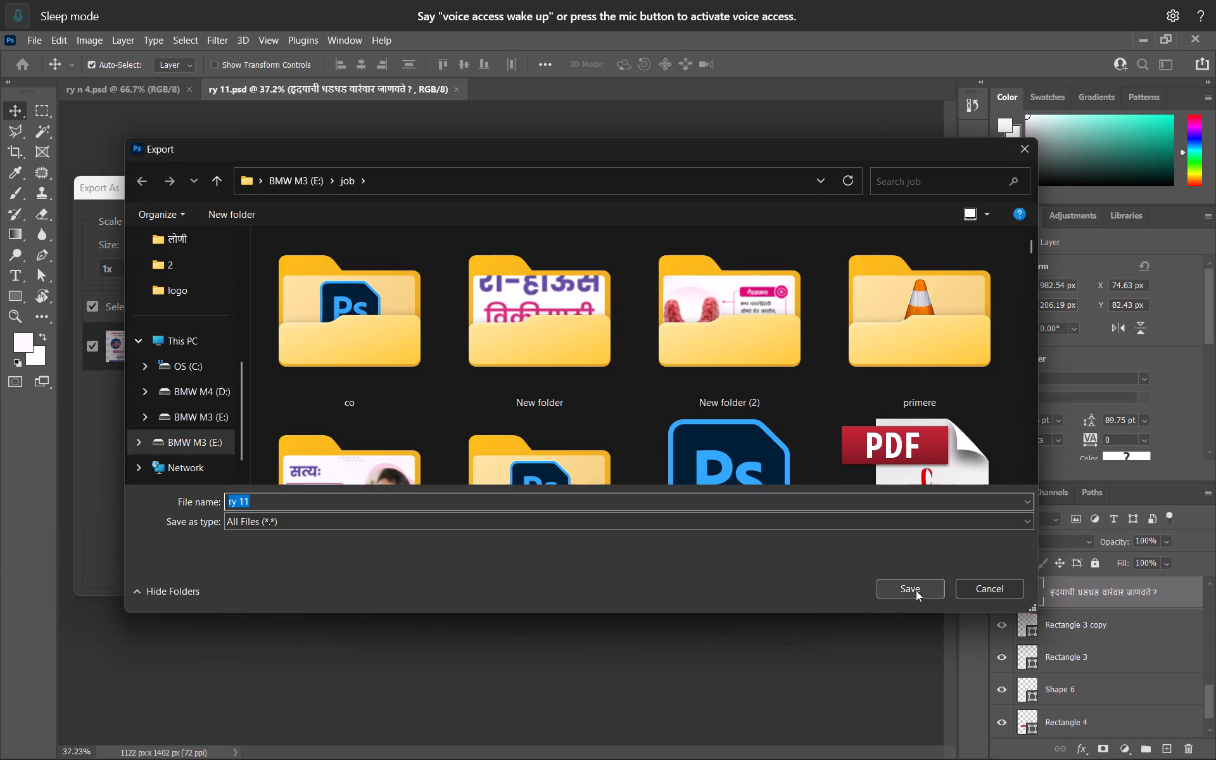
{"action": "left_click", "coordinate": [916, 590]}
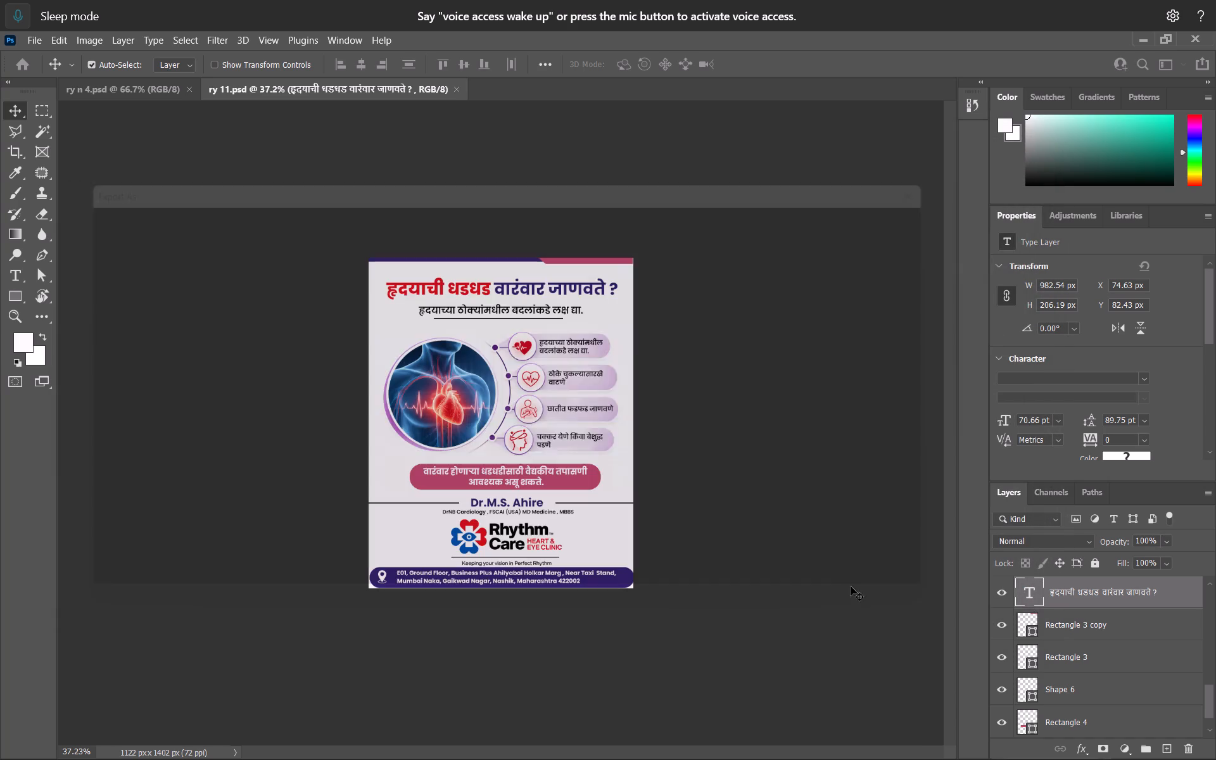